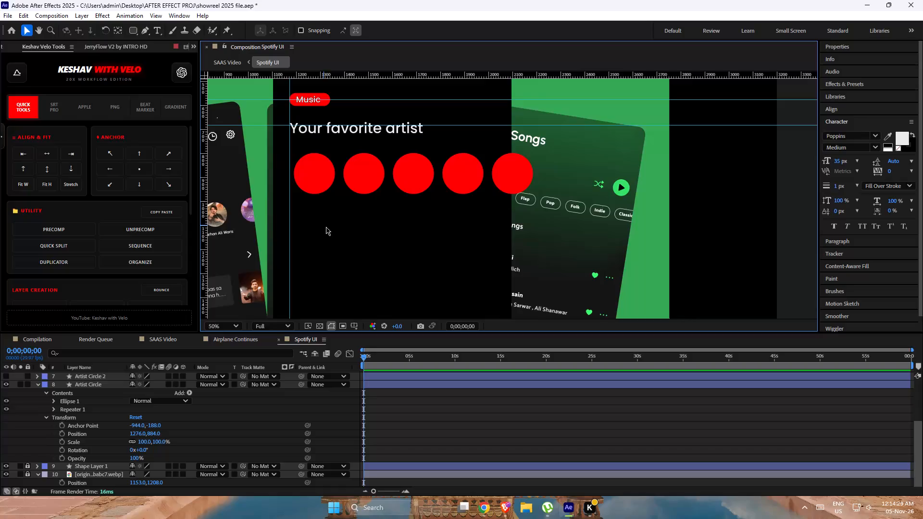
Add a "Recently played" heading below the red circles by duplicating and rewording the "Your favorite artist" text.
scroll(327, 227, down, 1)
middle_drag(354, 228, 393, 223)
click(462, 160)
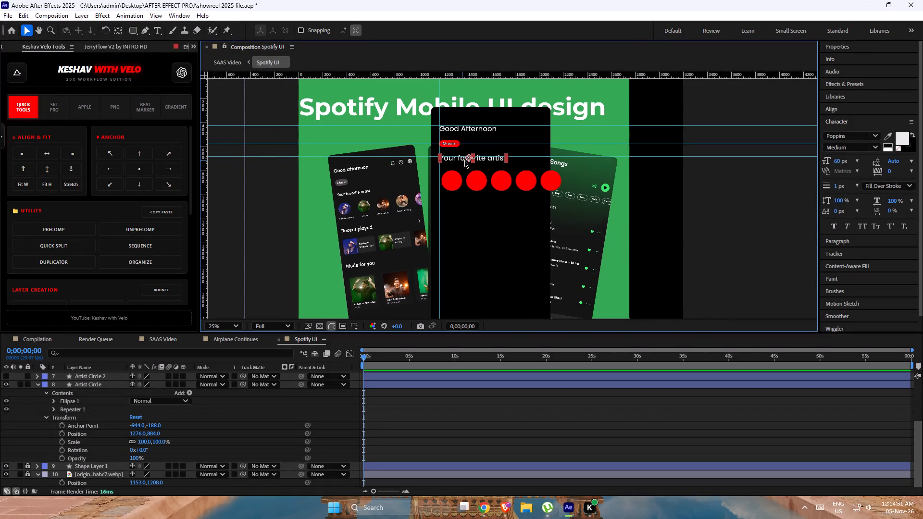
key(ctrl+d)
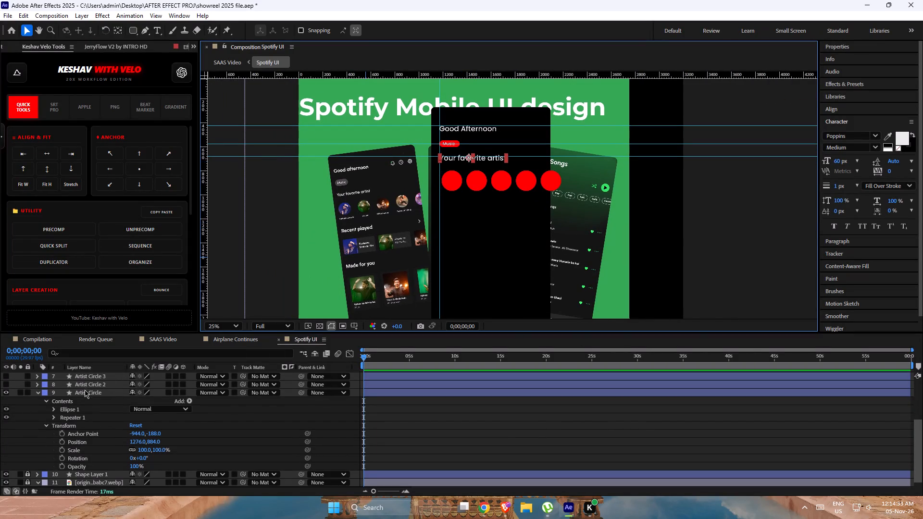
scroll(84, 393, up, 8)
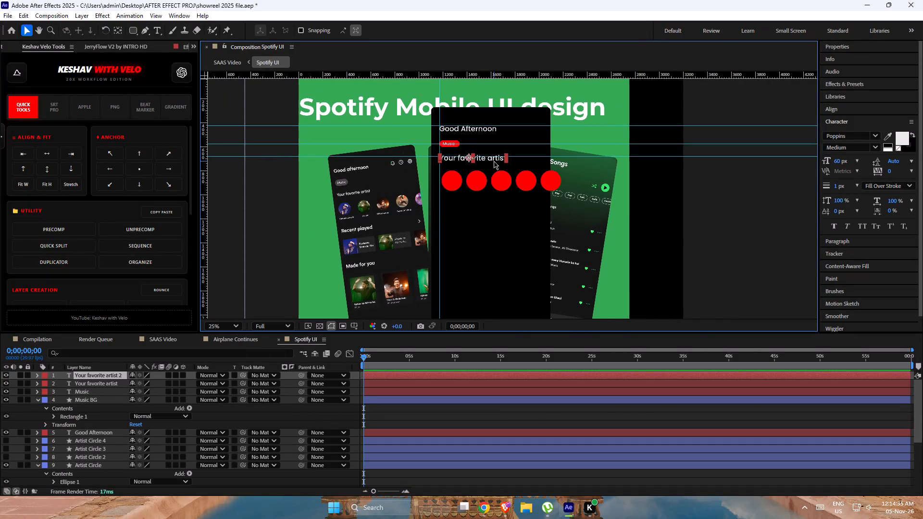
drag(494, 161, 498, 213)
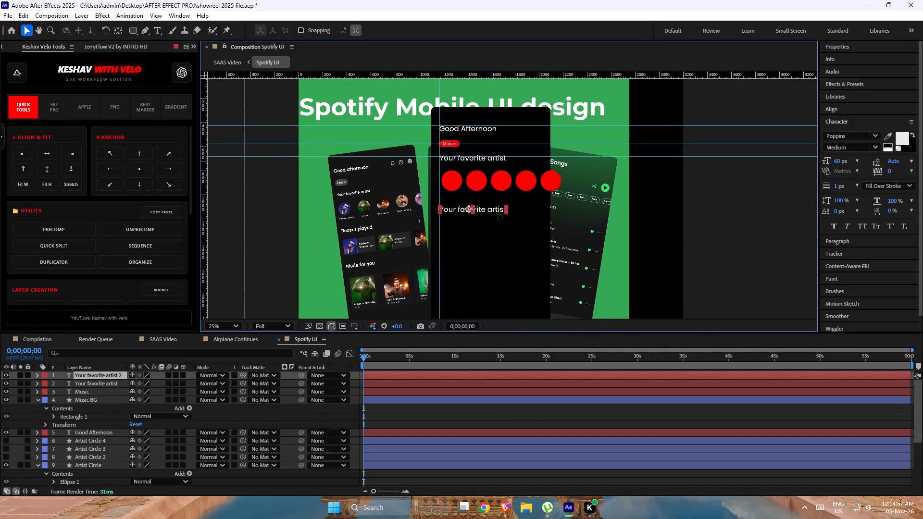
drag(498, 213, 498, 212)
double_click(498, 212)
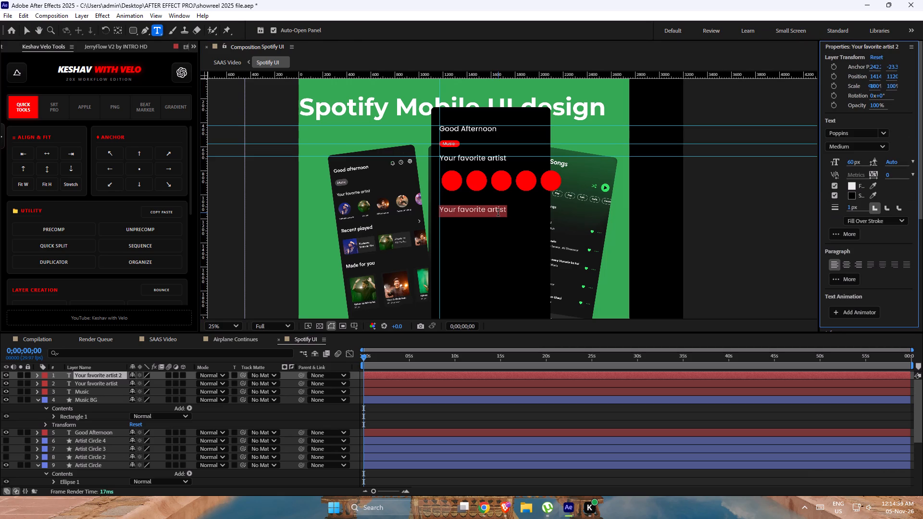
text(Rece)
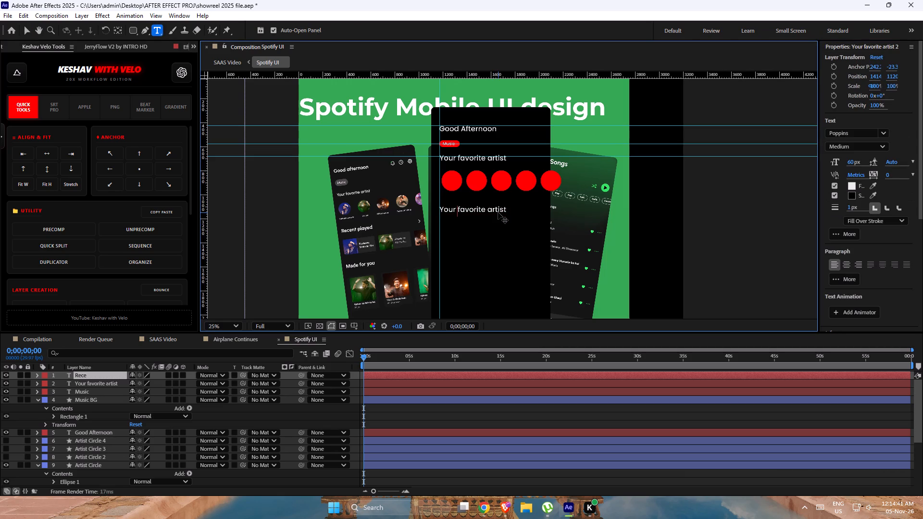
text(ntly P)
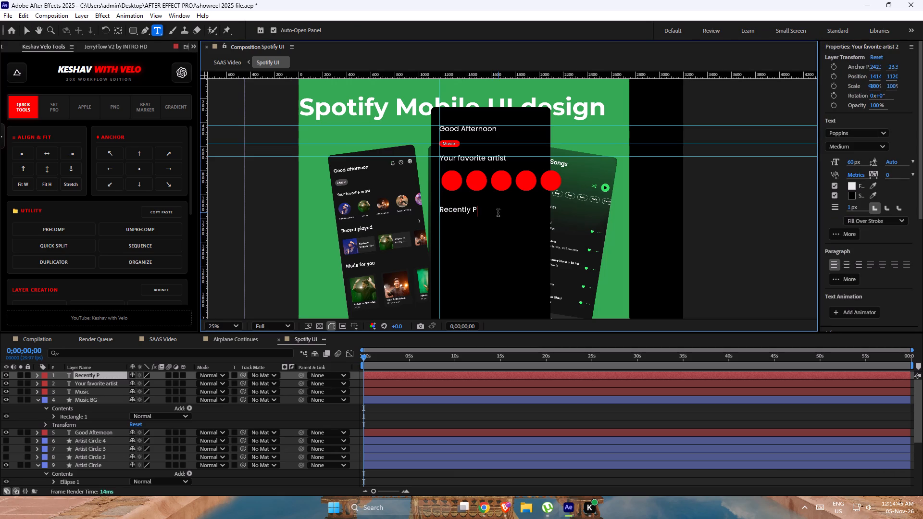
key(BackSpace)
text(played)
Add a "Made for you" heading further down the phone screen by duplicating and rewording the "Recently played" text.
click(87, 379)
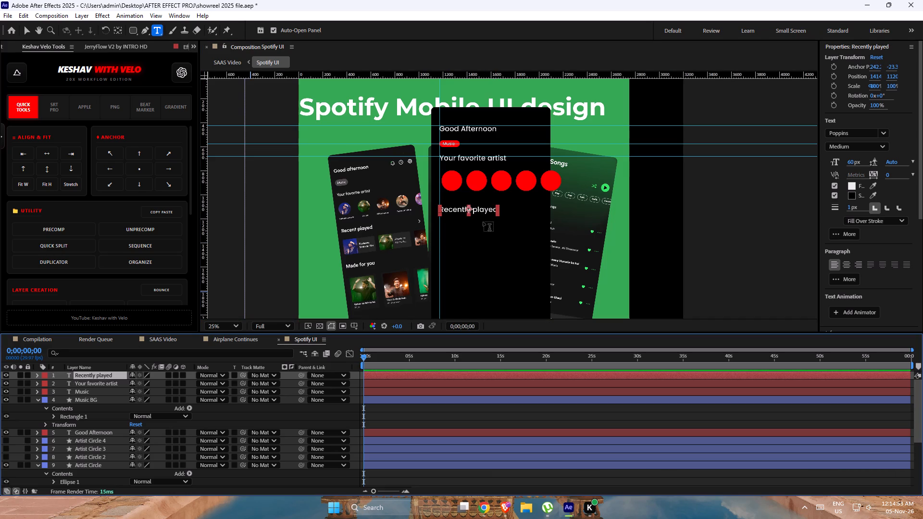
key(ctrl+d)
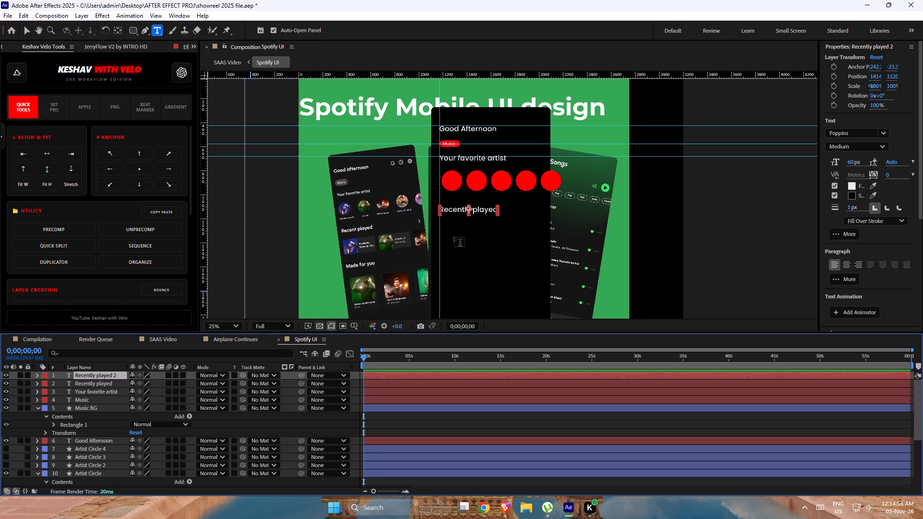
key(v)
drag(479, 210, 480, 235)
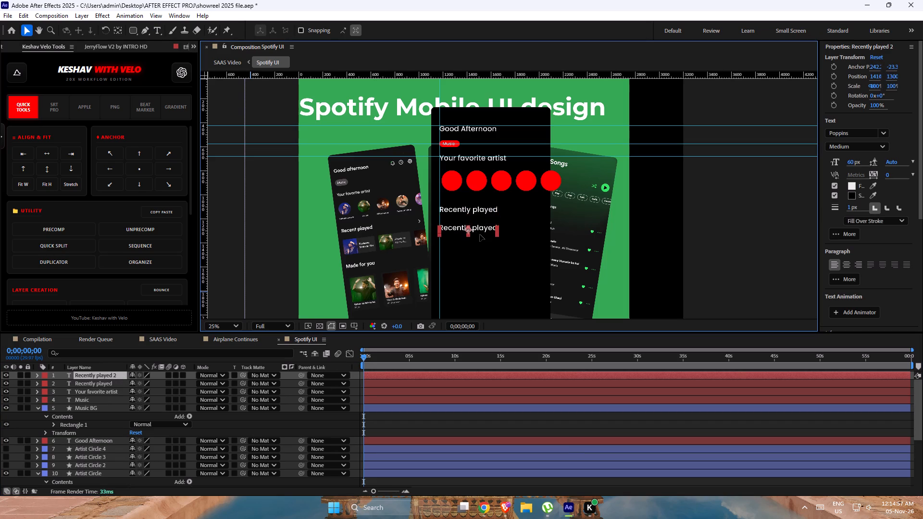
drag(480, 235, 480, 259)
click(480, 259)
click(480, 259)
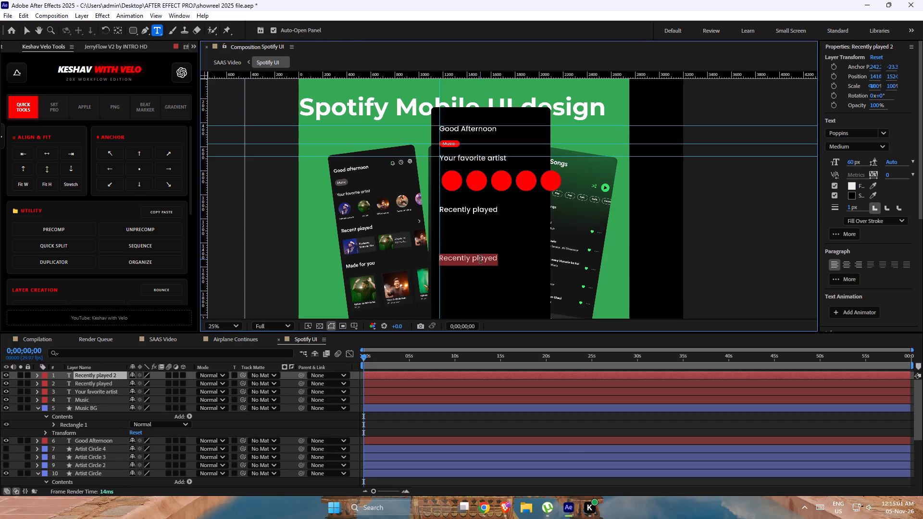
text(Made)
key(space)
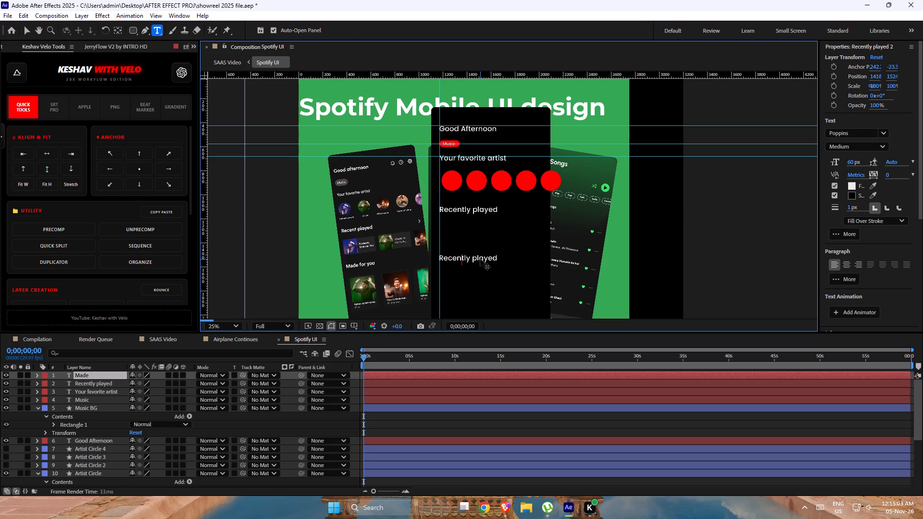
text(for you)
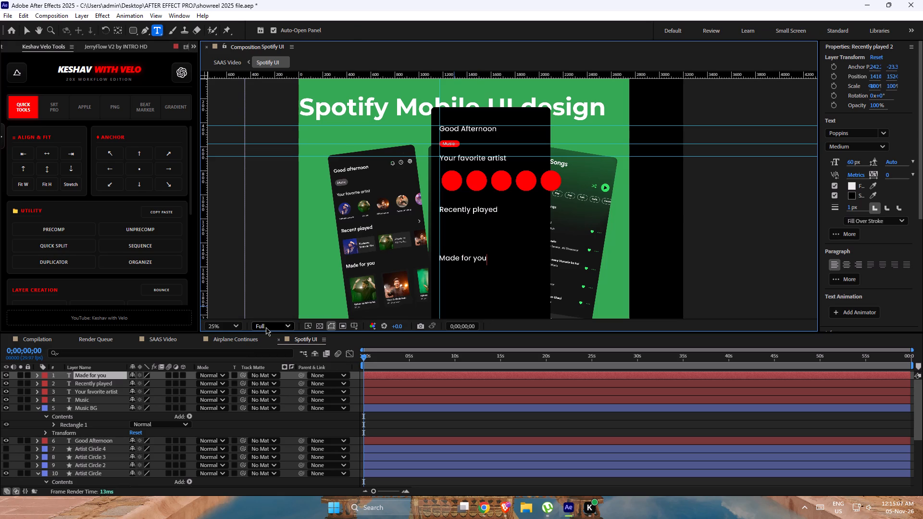
Purge all of the cache.
click(21, 18)
click(90, 223)
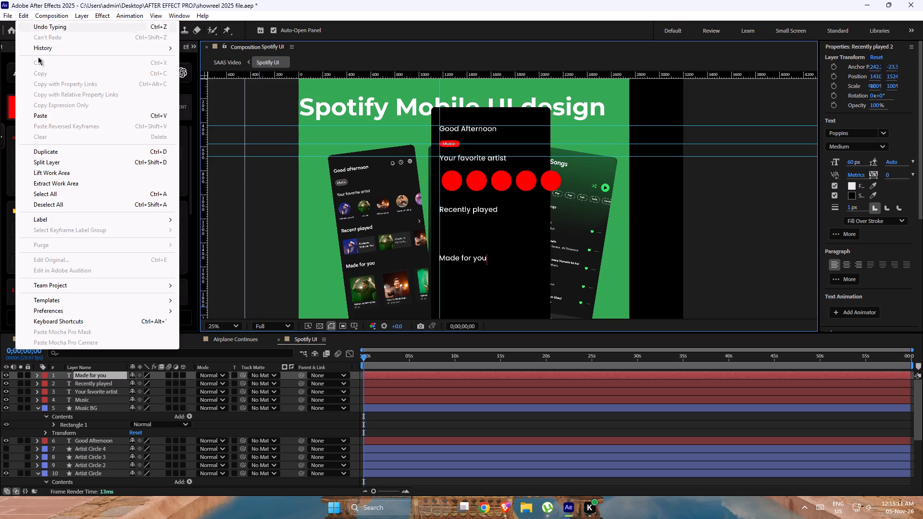
click(425, 411)
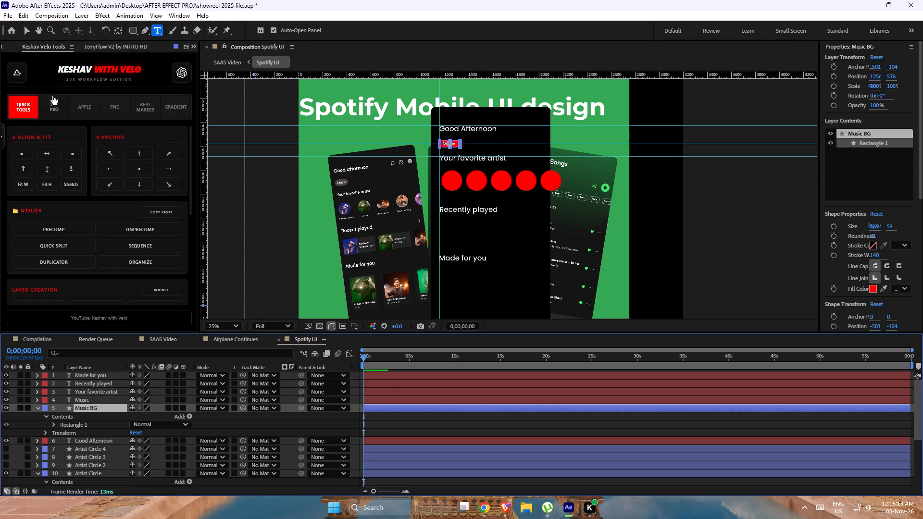
click(23, 15)
click(162, 245)
click(226, 247)
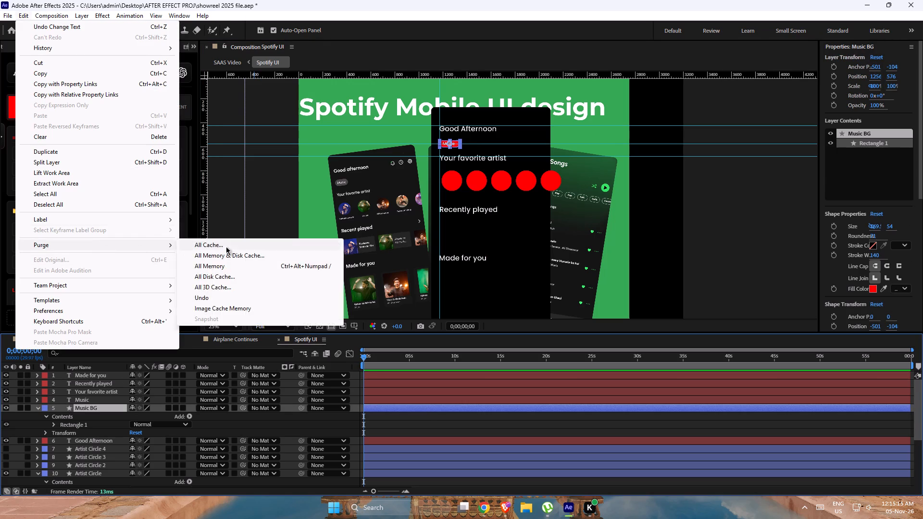
click(499, 271)
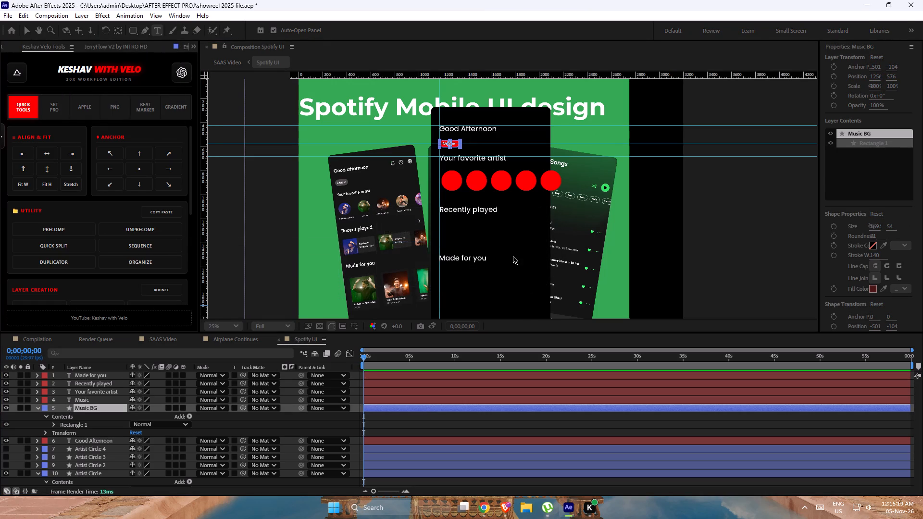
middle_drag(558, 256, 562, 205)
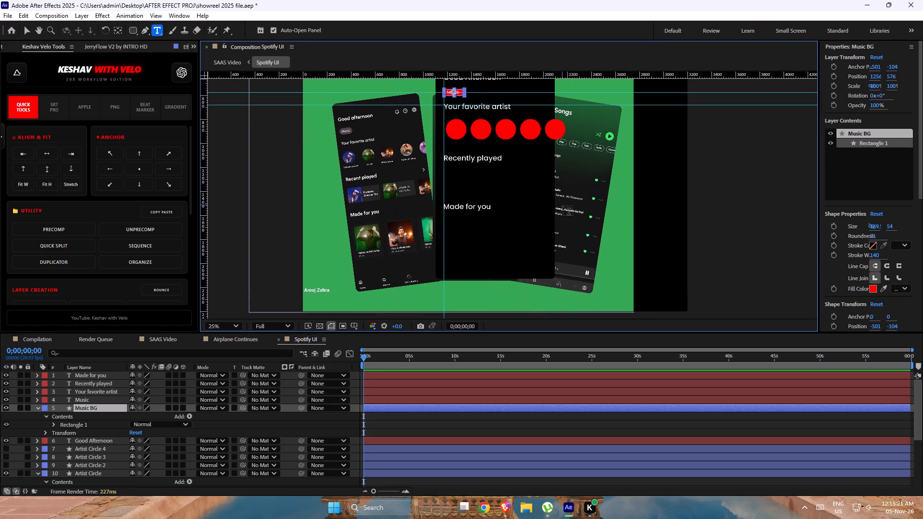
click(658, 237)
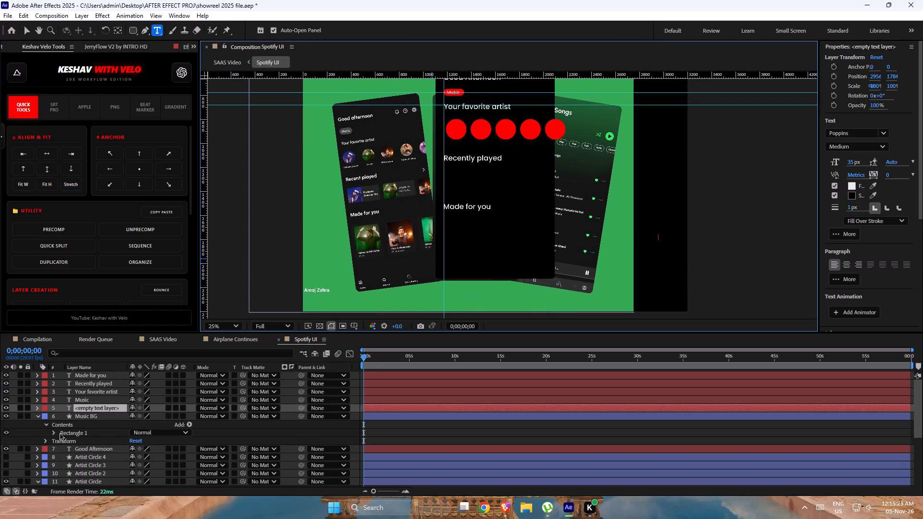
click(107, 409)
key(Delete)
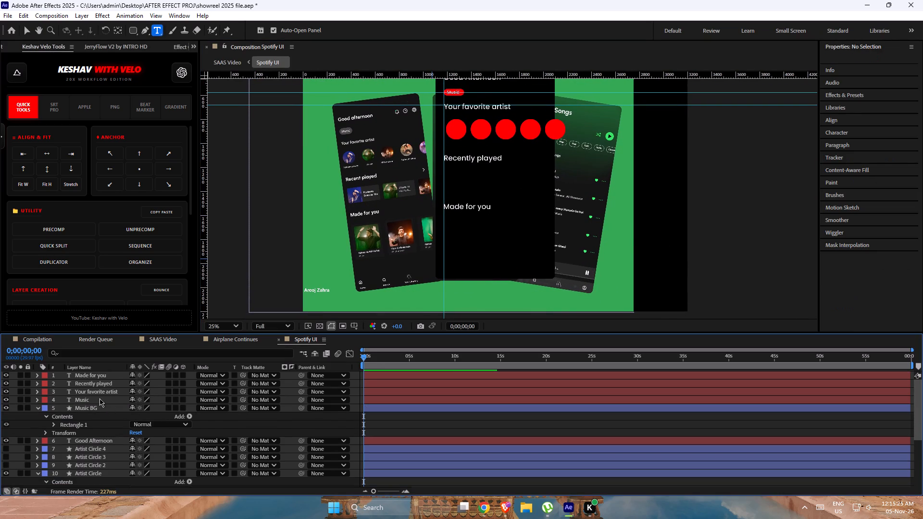
Collapse the Music BG and Artist Circle layers in the timeline.
scroll(84, 379, up, 5)
click(90, 405)
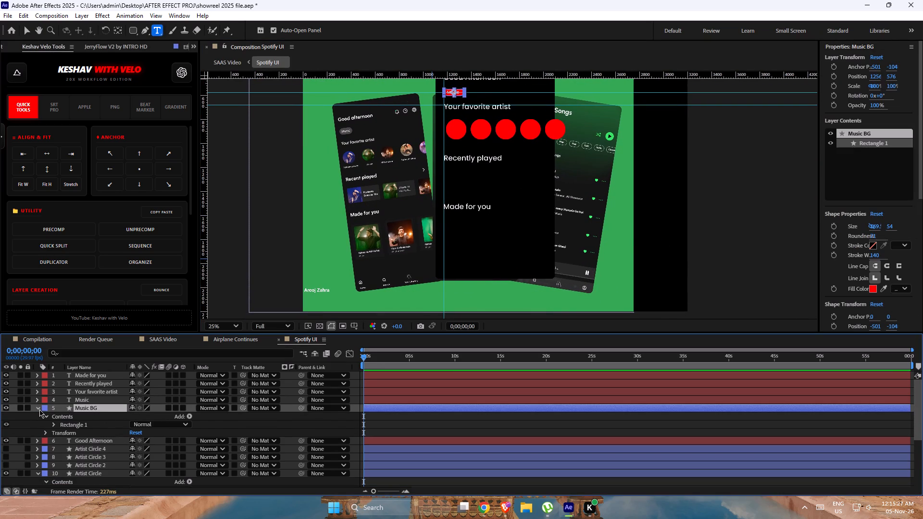
click(39, 409)
scroll(146, 416, up, 5)
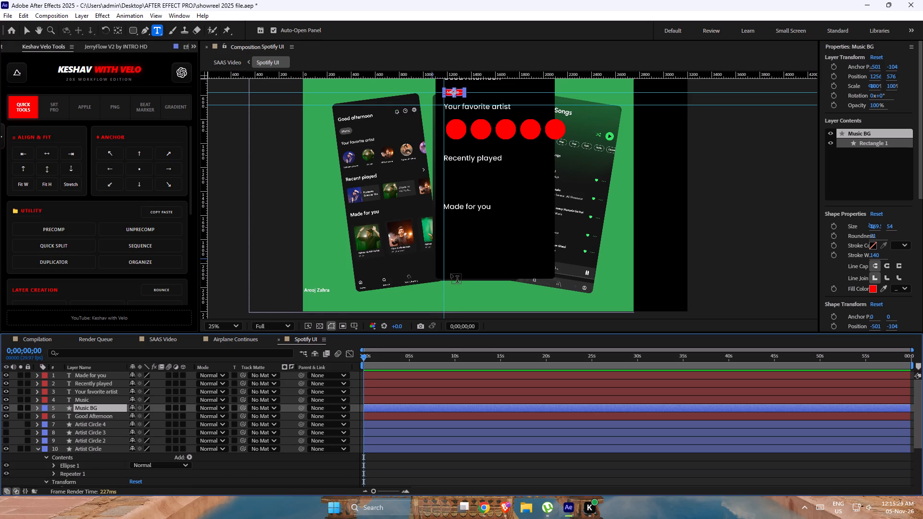
key(v)
scroll(462, 227, up, 1)
scroll(412, 238, down, 1)
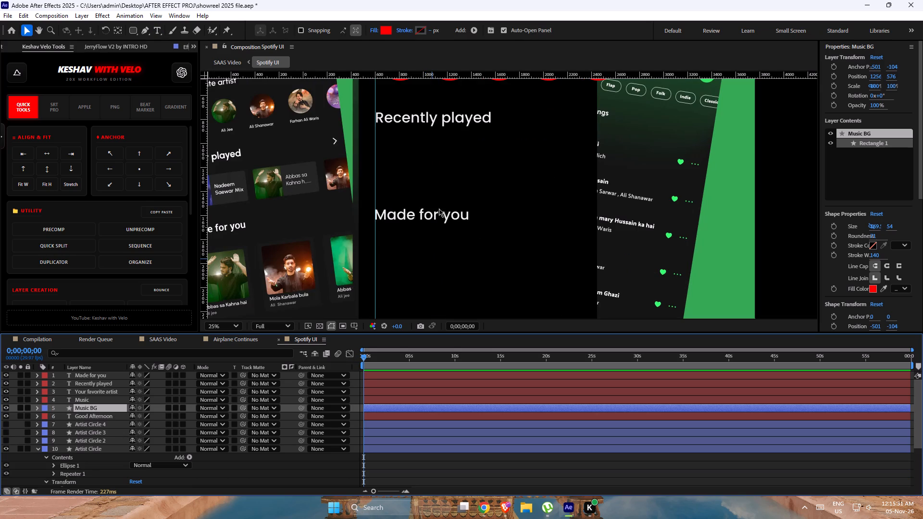
middle_drag(441, 206, 442, 224)
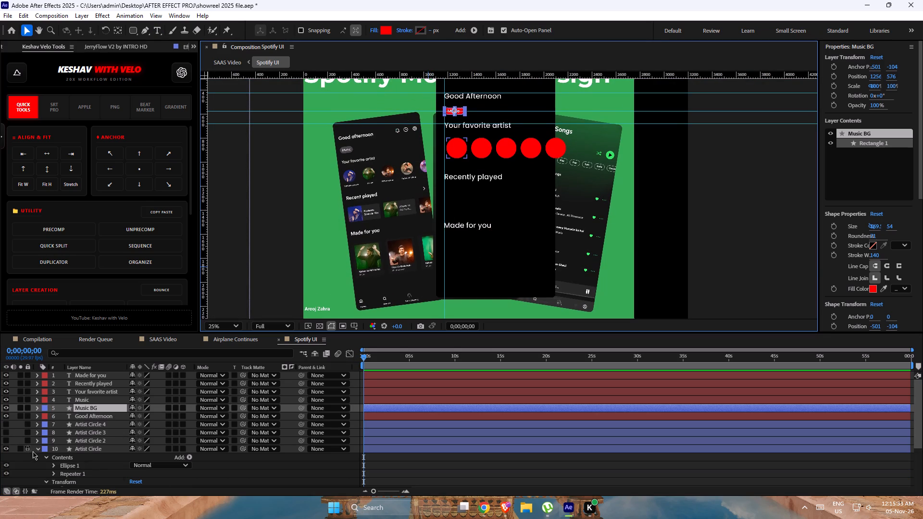
click(37, 450)
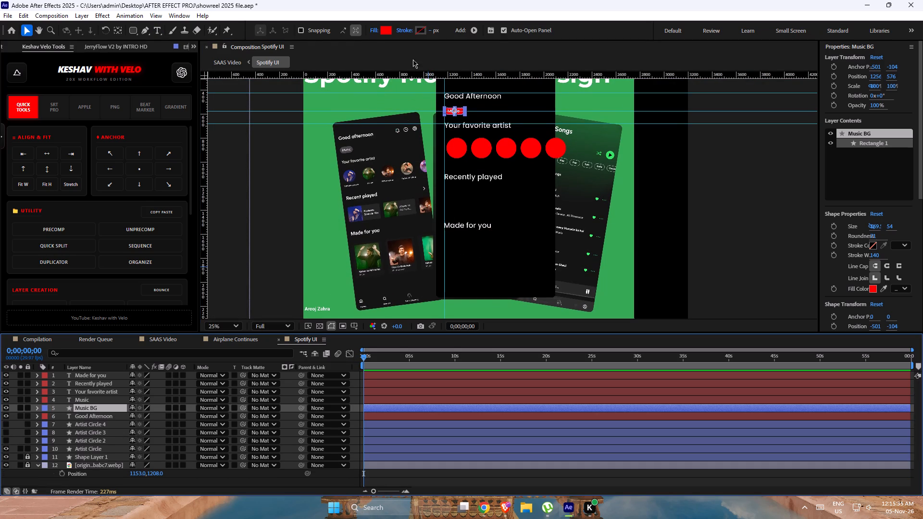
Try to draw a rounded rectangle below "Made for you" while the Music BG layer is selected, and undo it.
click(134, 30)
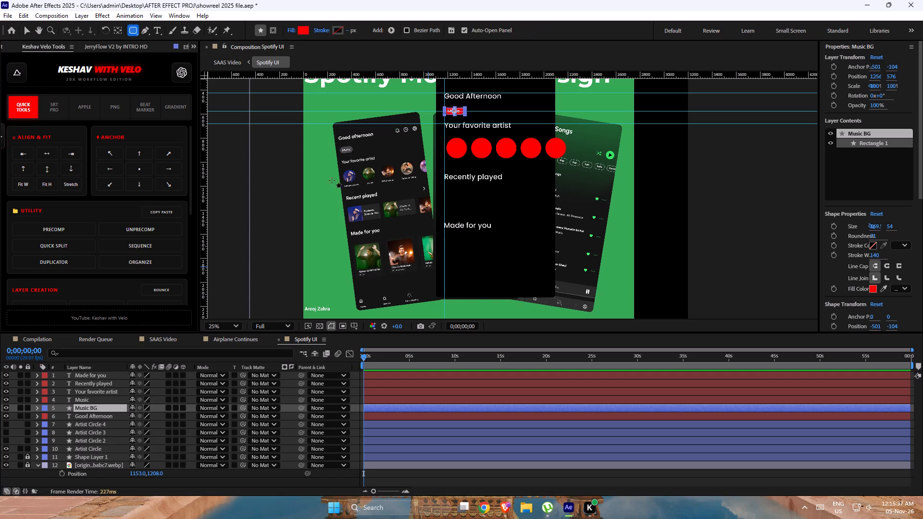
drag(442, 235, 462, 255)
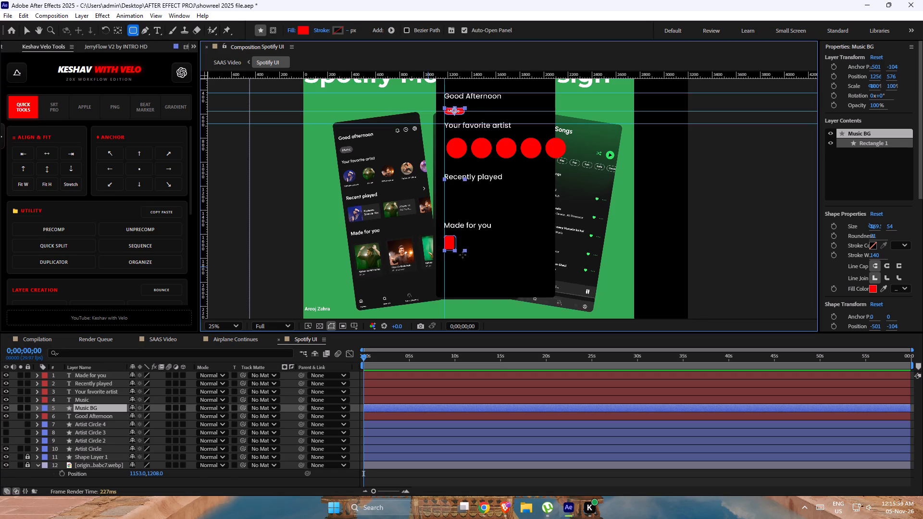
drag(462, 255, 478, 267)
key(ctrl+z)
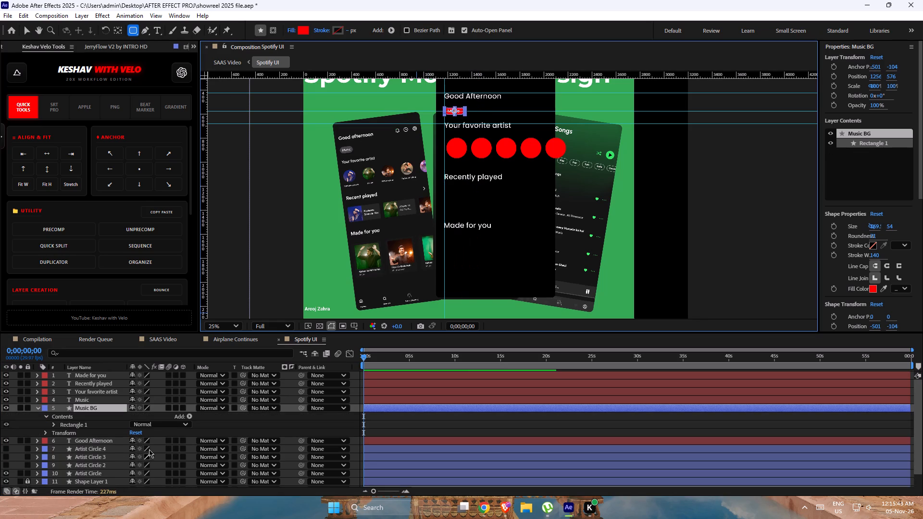
With no layer selected, draw a red rounded rectangle about 292 by 276 px below the "Made for you" heading.
click(454, 428)
scroll(166, 425, up, 5)
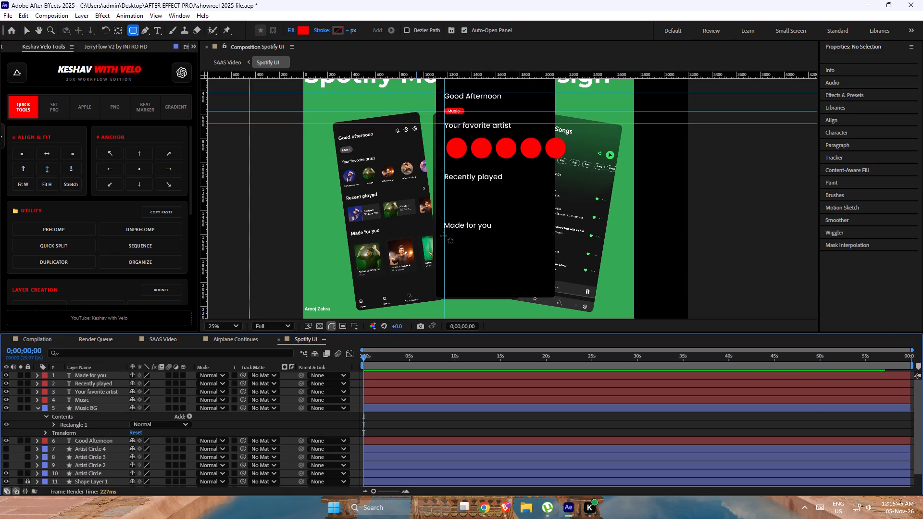
drag(443, 235, 480, 272)
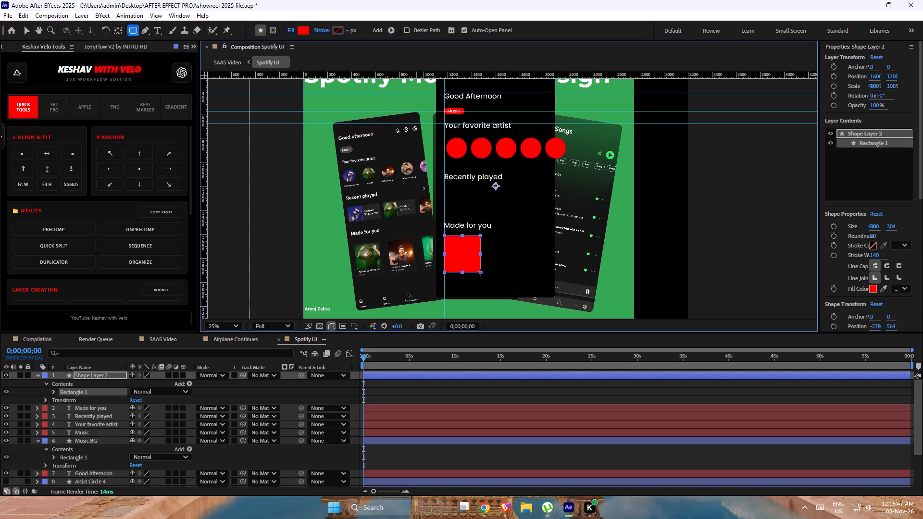
drag(480, 272, 479, 269)
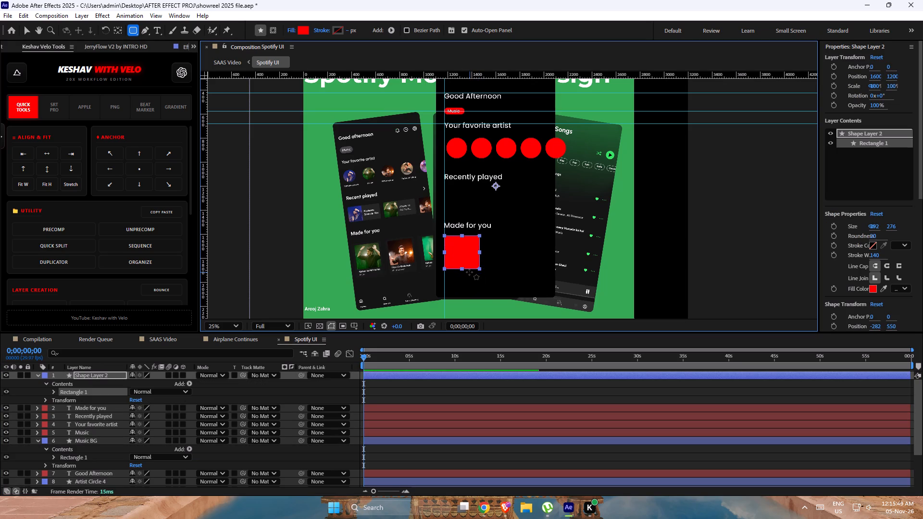
Centre the new shape layer's anchor point and move the rectangle down about 24 px under the "Made for you" heading.
key(v)
key(ctrl+alt+Home)
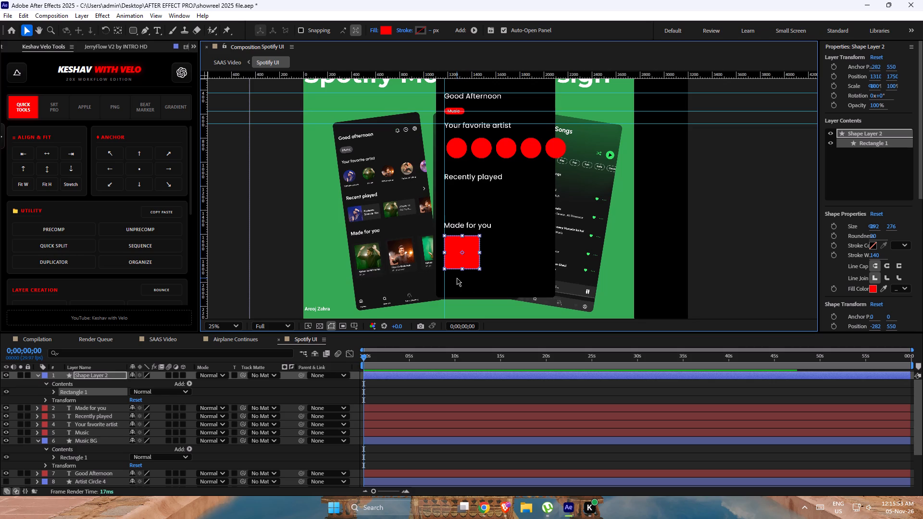
key(v)
click(473, 257)
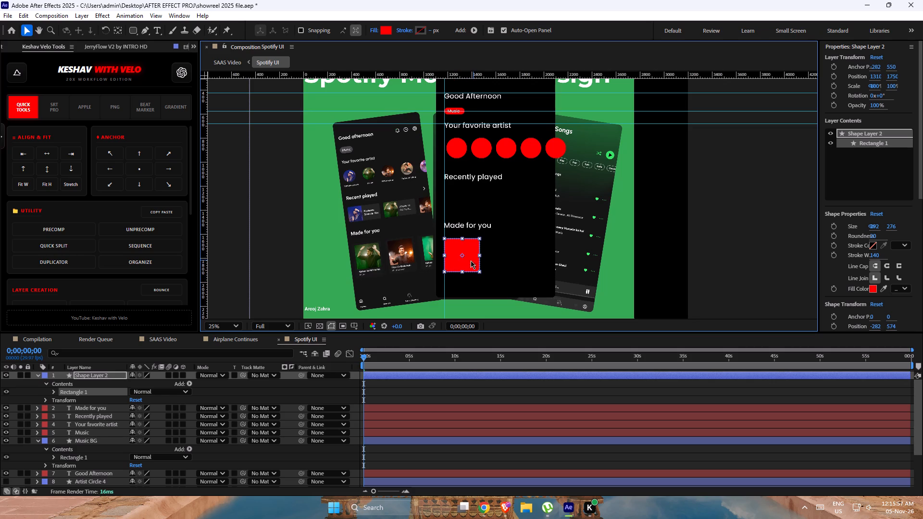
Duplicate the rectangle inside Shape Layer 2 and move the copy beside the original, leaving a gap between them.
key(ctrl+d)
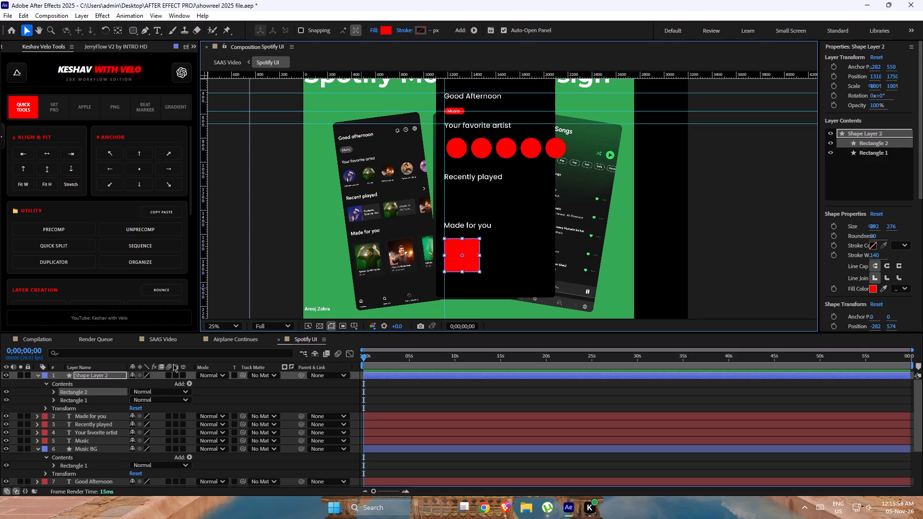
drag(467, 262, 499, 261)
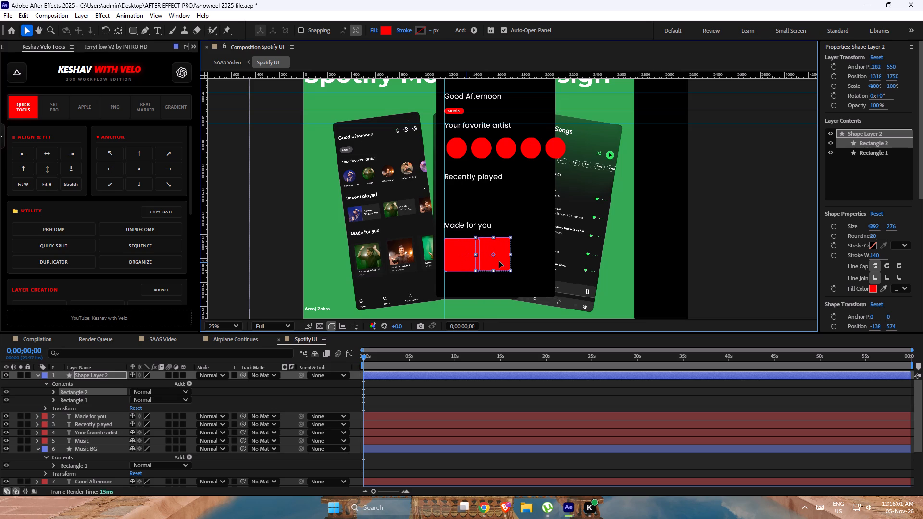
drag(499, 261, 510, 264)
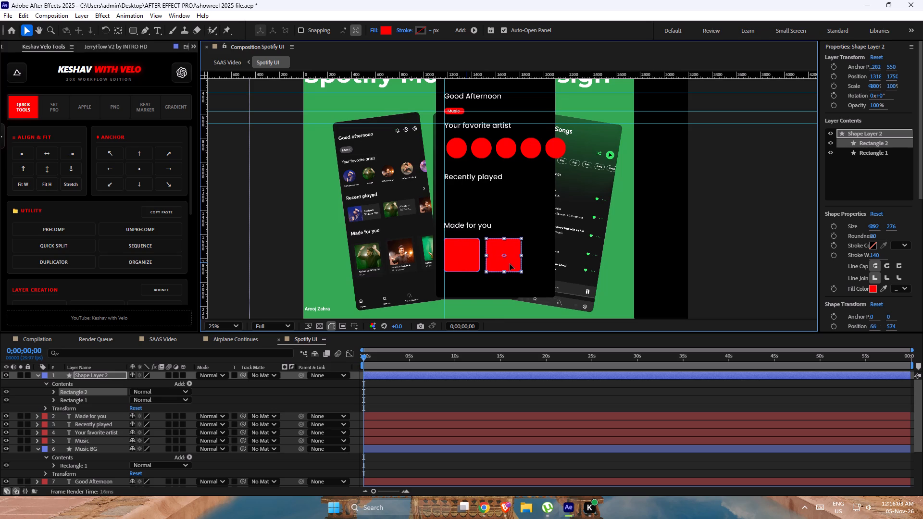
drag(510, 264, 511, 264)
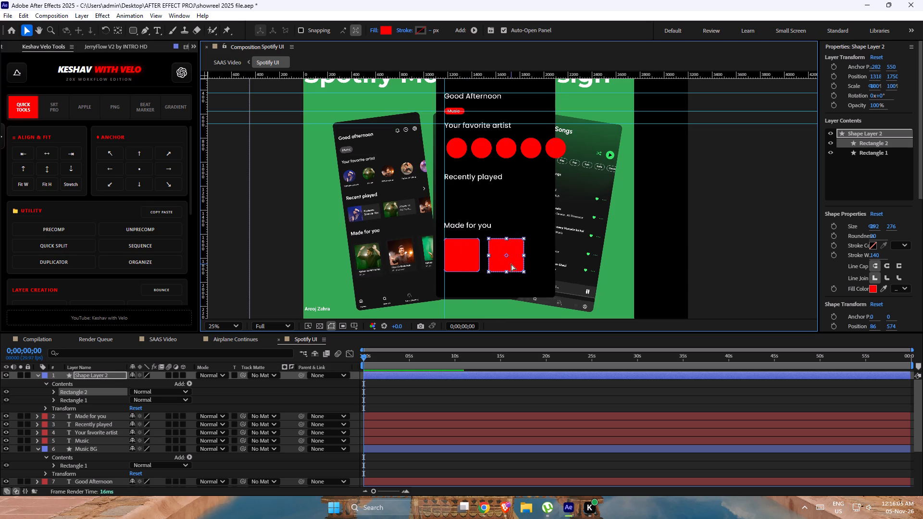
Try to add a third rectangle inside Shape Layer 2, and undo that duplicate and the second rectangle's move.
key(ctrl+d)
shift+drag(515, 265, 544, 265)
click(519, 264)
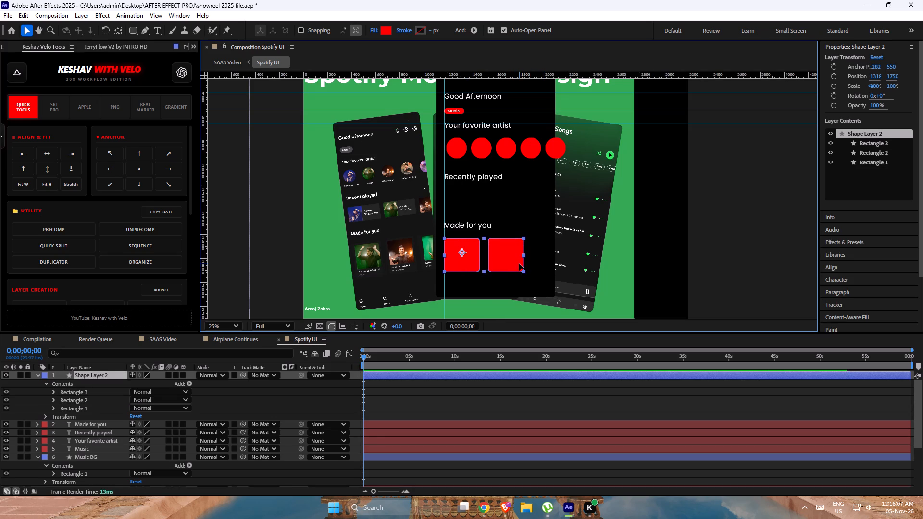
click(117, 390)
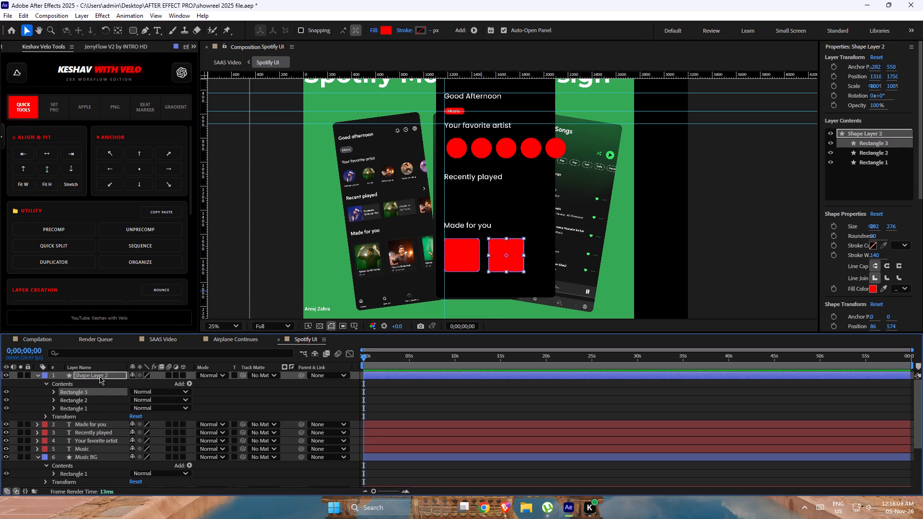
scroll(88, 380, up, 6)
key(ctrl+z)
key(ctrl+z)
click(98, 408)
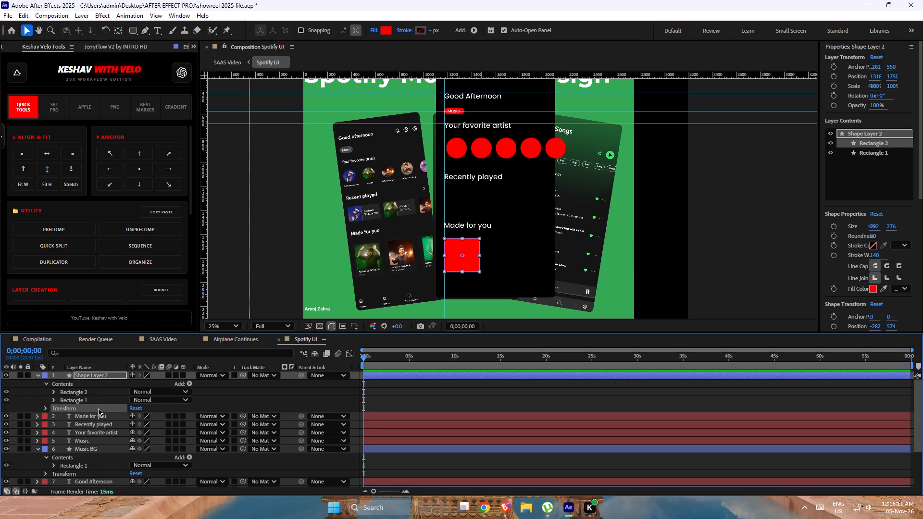
Duplicate the whole Shape Layer 2 and move the copy about 364 px to the right of the original square.
click(95, 371)
click(96, 375)
key(ctrl+d)
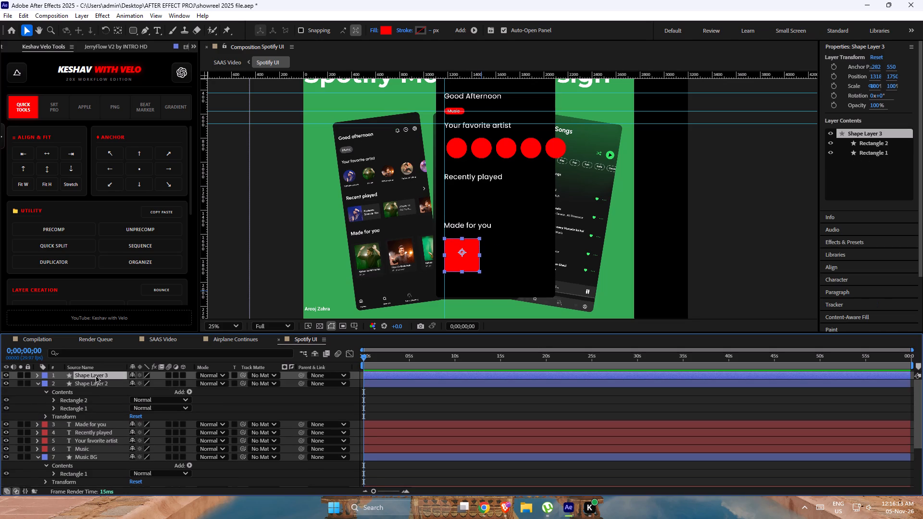
drag(472, 265, 511, 266)
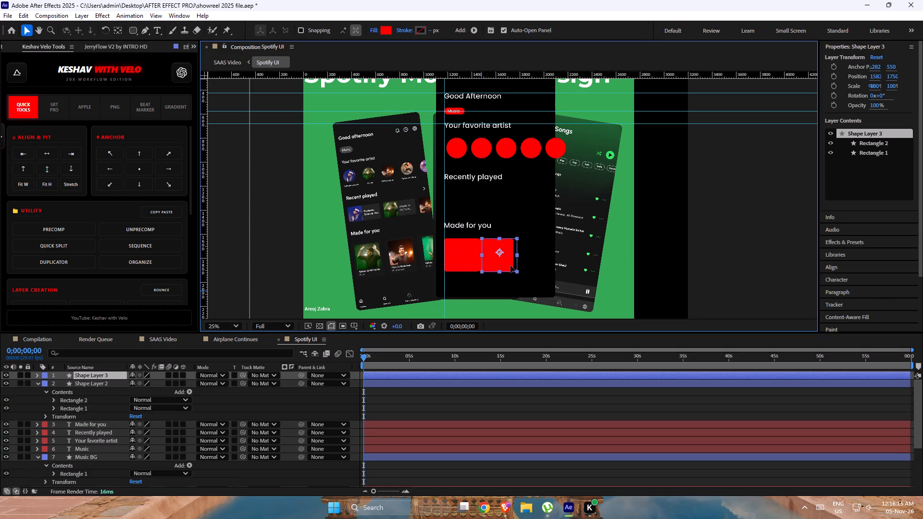
drag(511, 266, 515, 266)
Centre the anchor points of both "Made for you" square layers on their shapes.
key(ctrl+alt+Home)
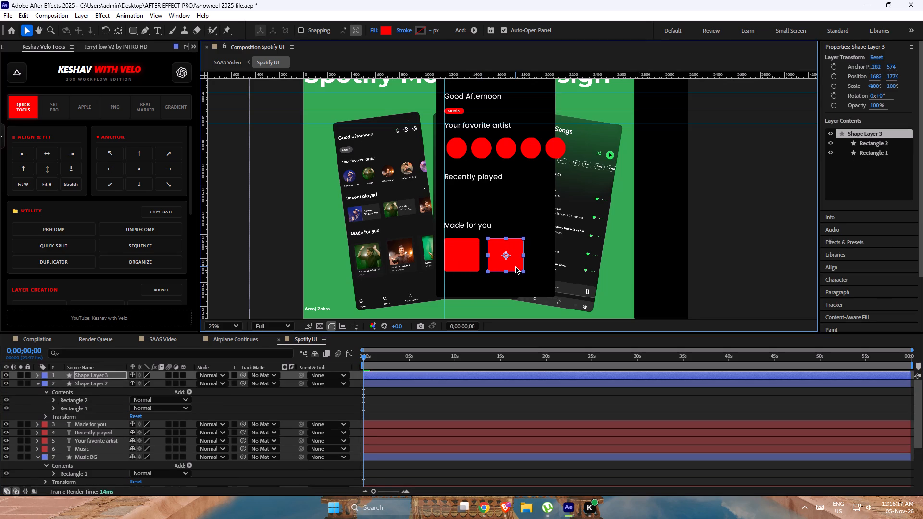
click(455, 251)
key(ctrl+alt+Home)
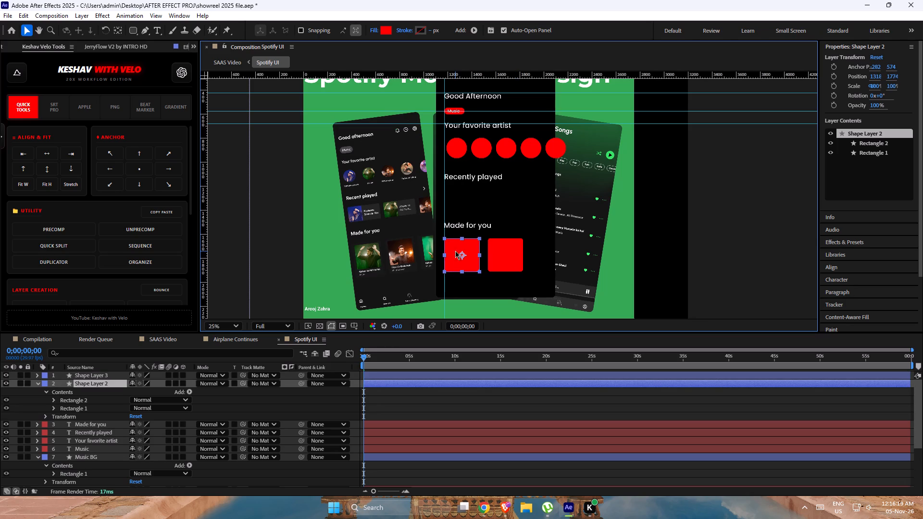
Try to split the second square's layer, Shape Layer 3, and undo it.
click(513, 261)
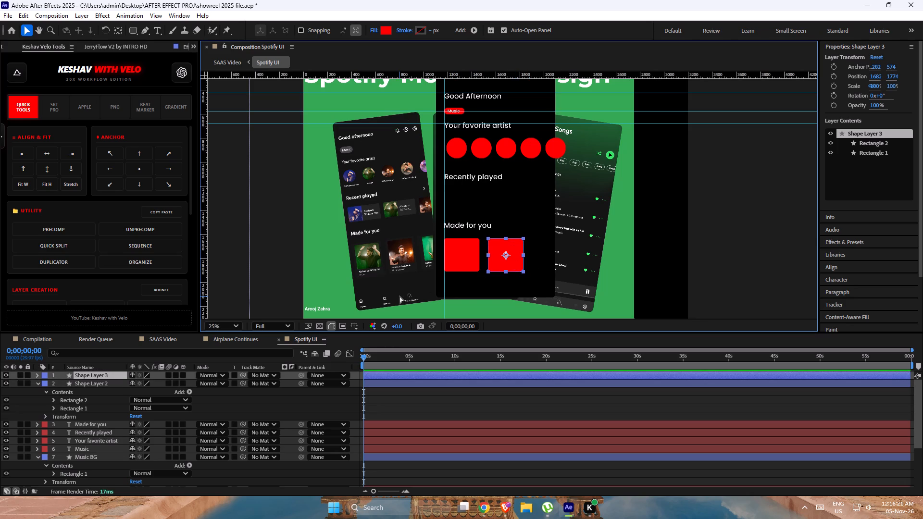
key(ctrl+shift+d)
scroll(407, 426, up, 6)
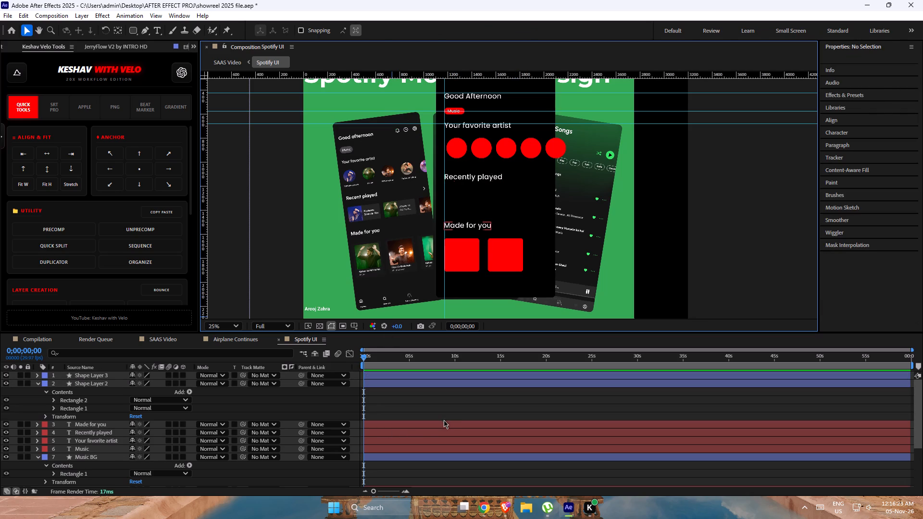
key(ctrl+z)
Duplicate Shape Layer 3 and move the copy along the same row, overlapping the right edge of the black phone screen.
click(105, 372)
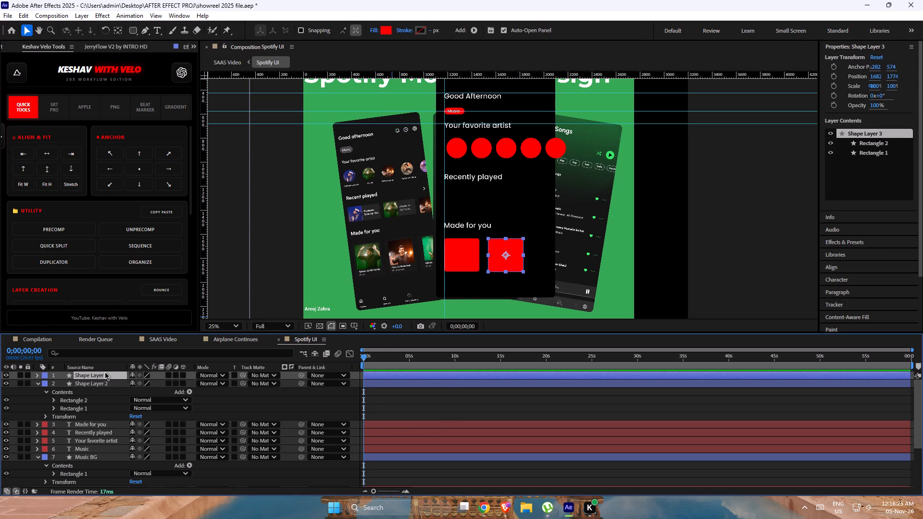
key(ctrl+d)
shift+drag(511, 261, 542, 262)
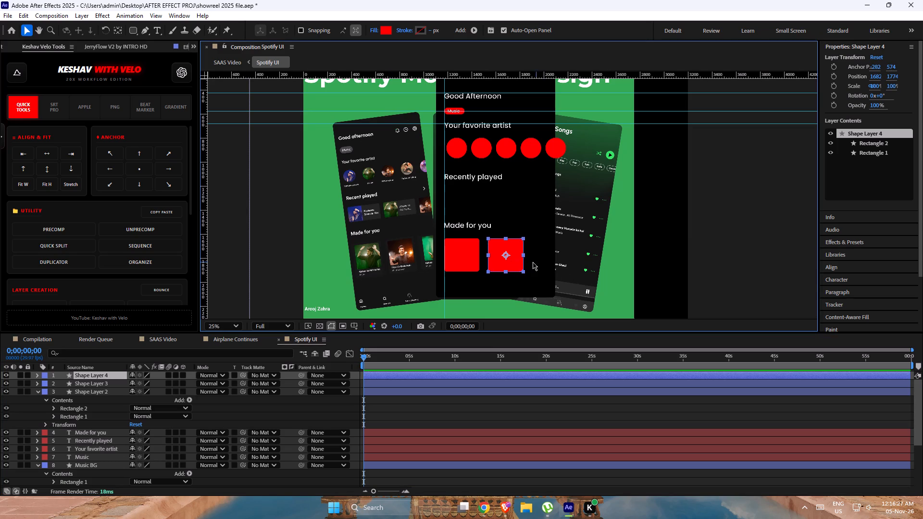
drag(513, 265, 562, 266)
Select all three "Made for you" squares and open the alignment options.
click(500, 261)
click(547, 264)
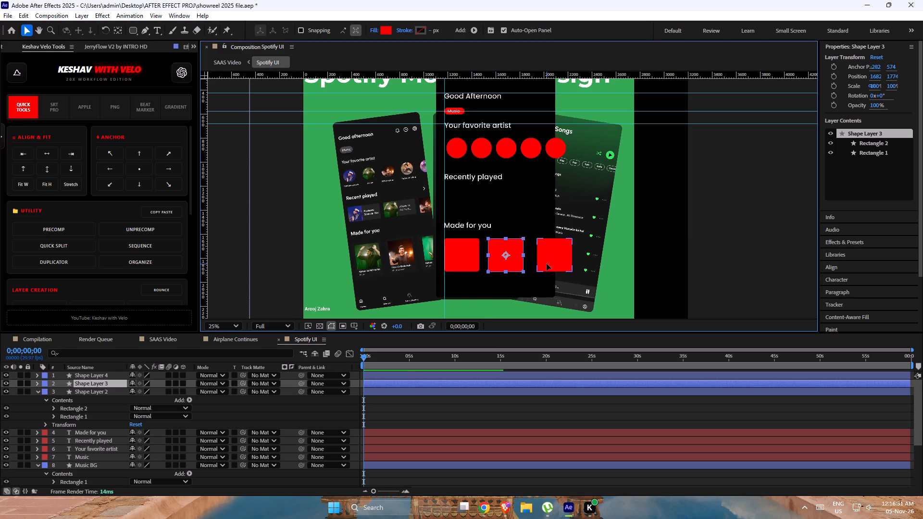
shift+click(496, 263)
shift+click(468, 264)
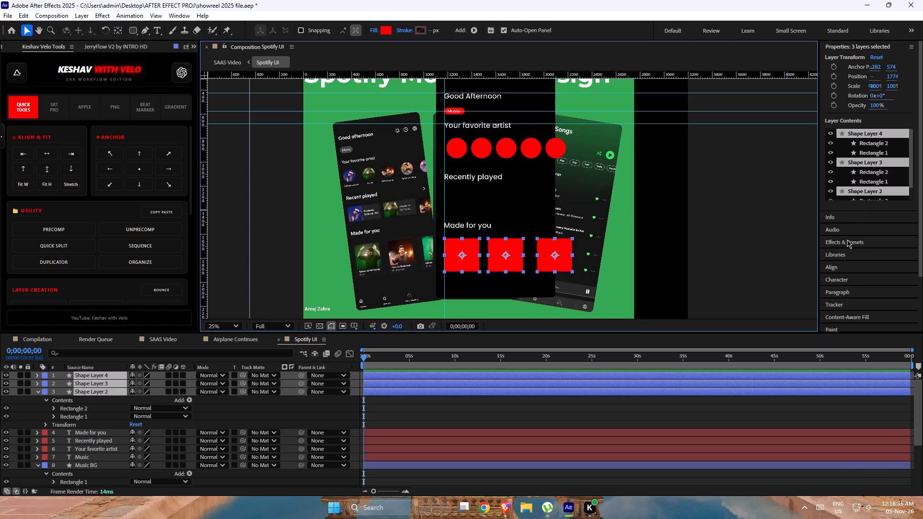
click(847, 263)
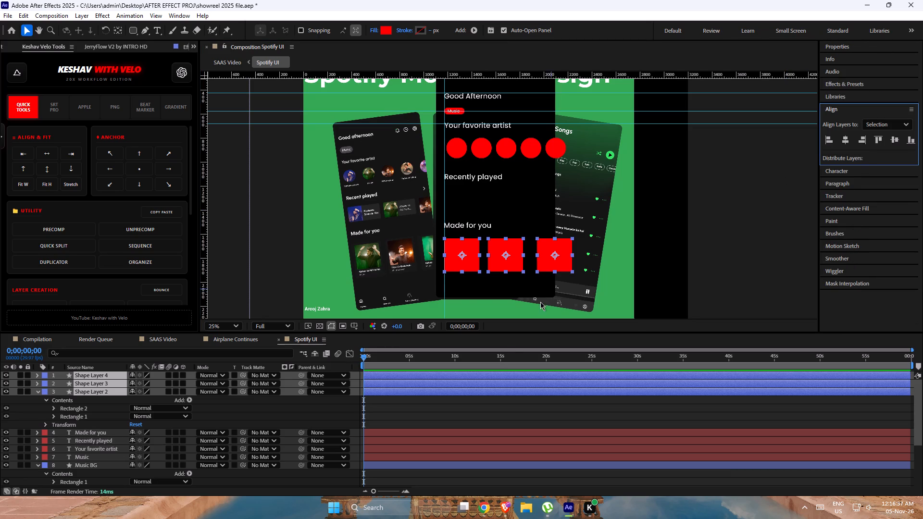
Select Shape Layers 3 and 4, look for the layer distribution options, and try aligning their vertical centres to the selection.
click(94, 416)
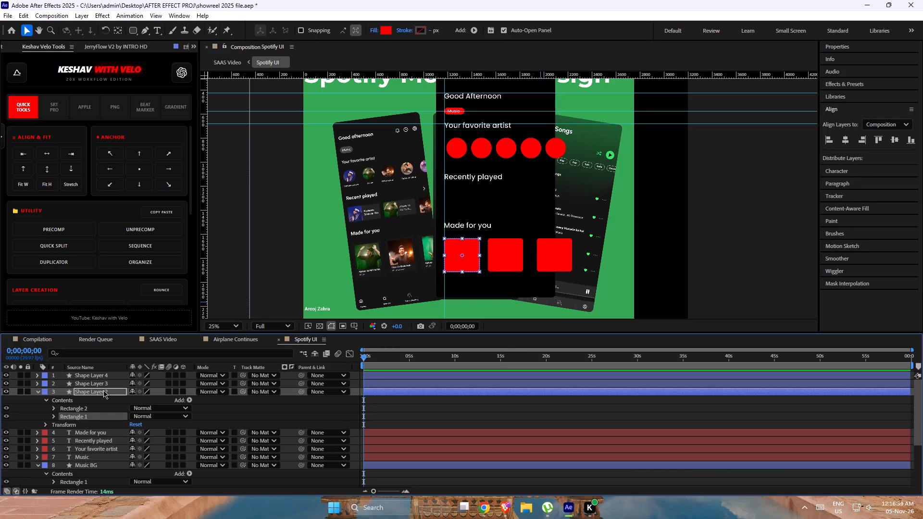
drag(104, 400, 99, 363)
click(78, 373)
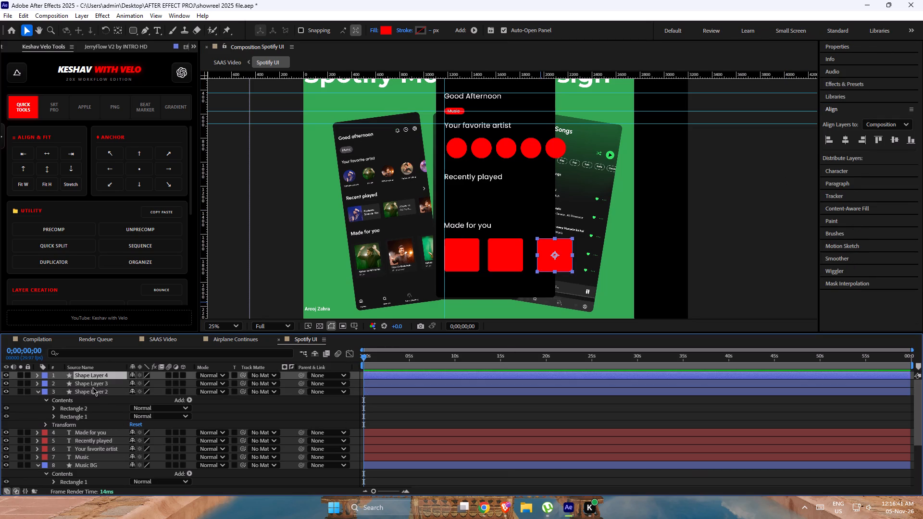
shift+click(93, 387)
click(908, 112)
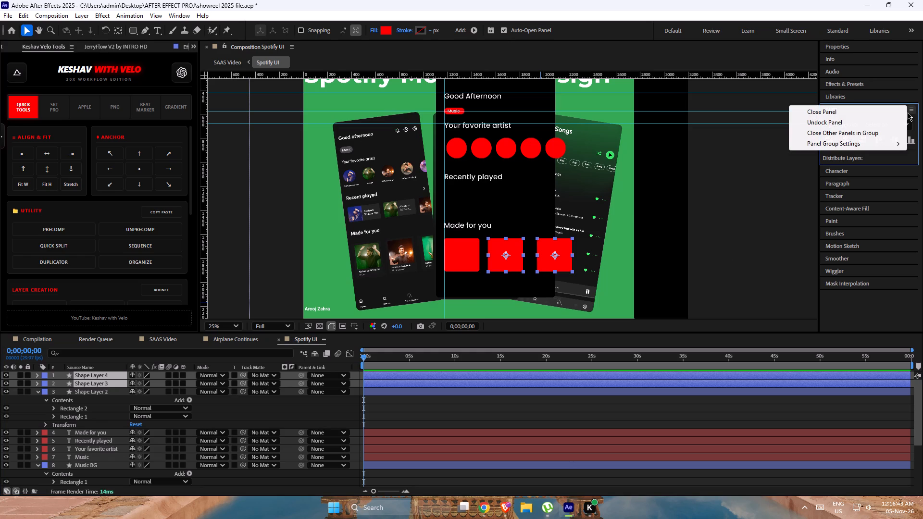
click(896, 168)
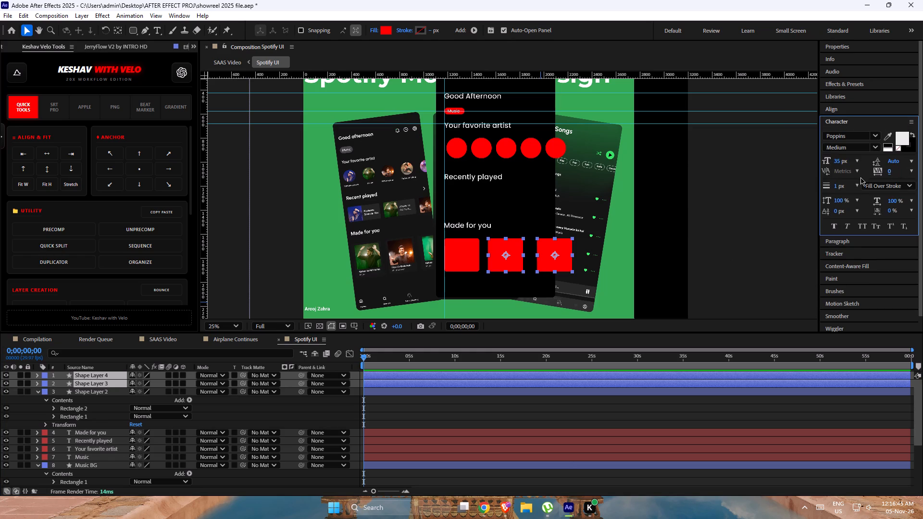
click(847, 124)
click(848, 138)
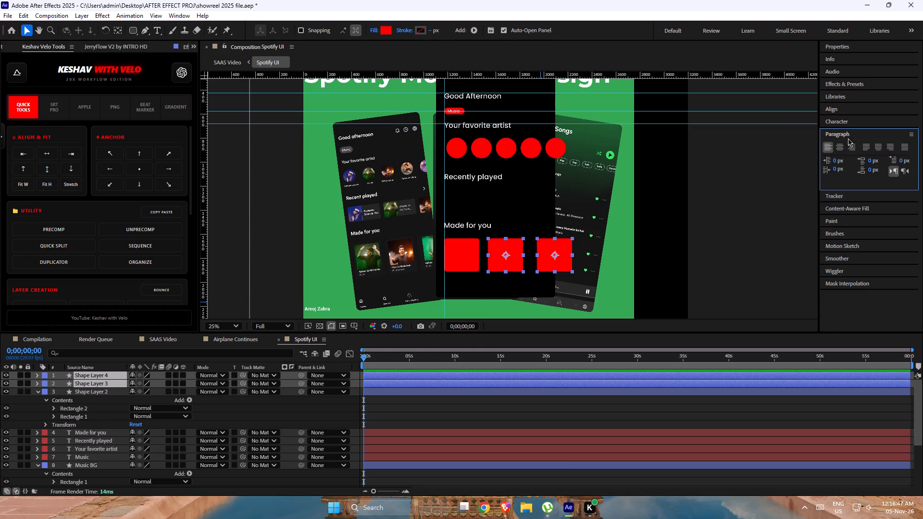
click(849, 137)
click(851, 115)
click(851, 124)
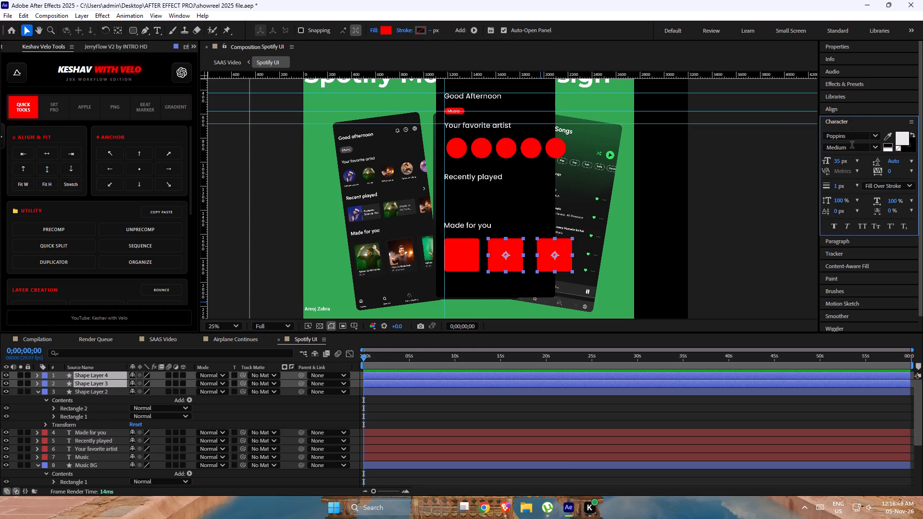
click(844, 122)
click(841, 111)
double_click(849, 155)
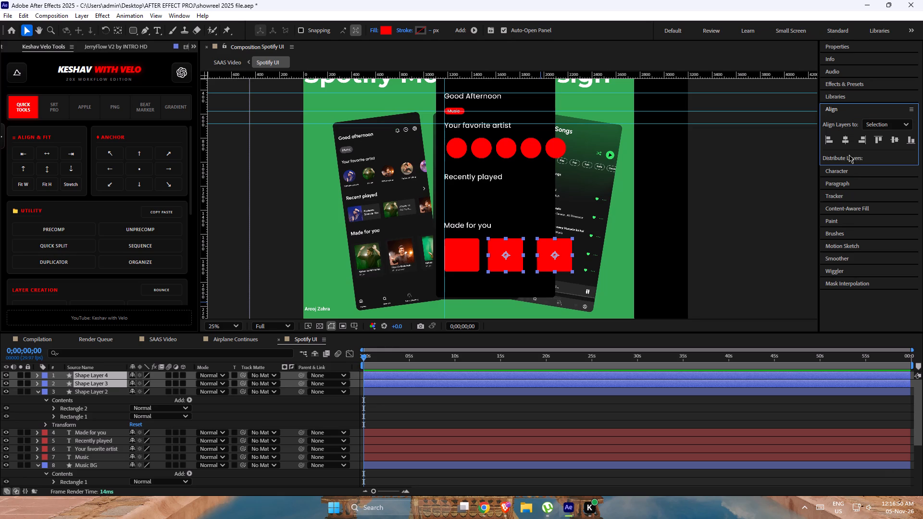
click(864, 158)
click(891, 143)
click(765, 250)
Move the middle "Made for you" square slightly right so the gaps in the row of three look even.
scroll(536, 258, up, 1)
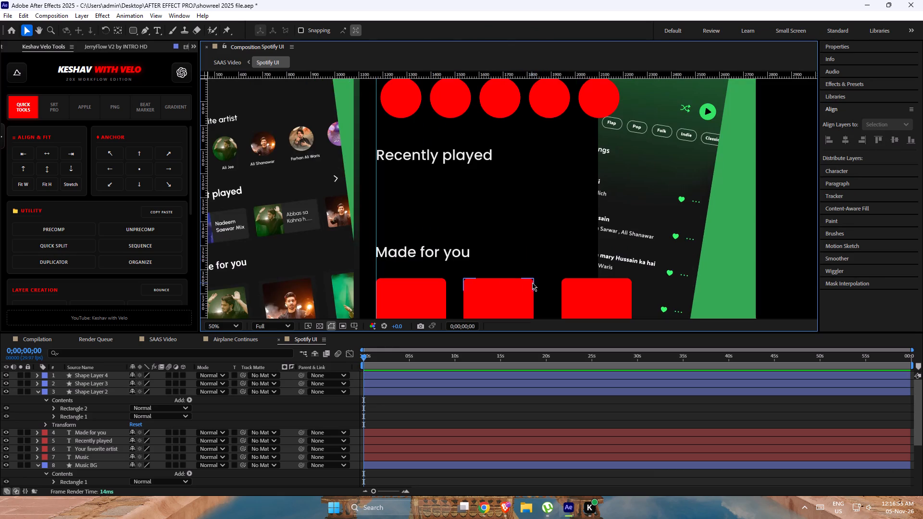
scroll(533, 282, down, 1)
middle_drag(559, 275, 556, 252)
scroll(517, 239, up, 1)
drag(499, 264, 501, 264)
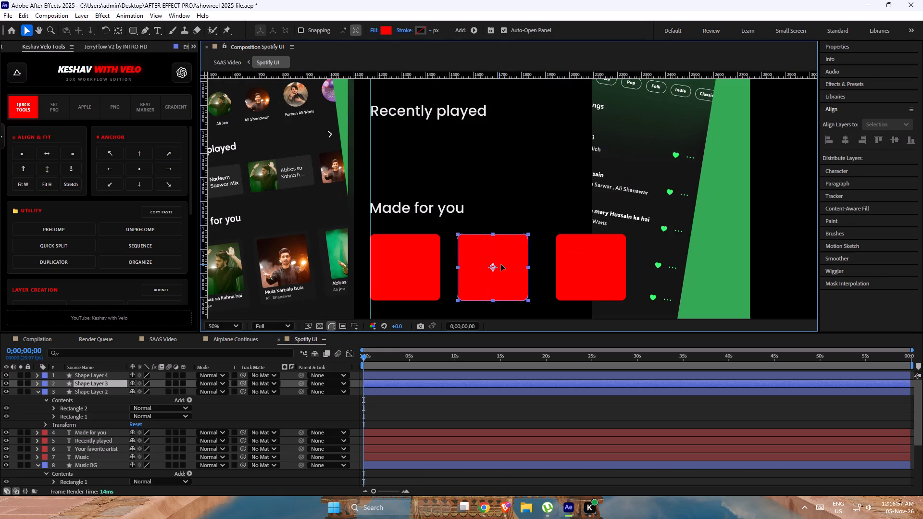
drag(501, 264, 506, 263)
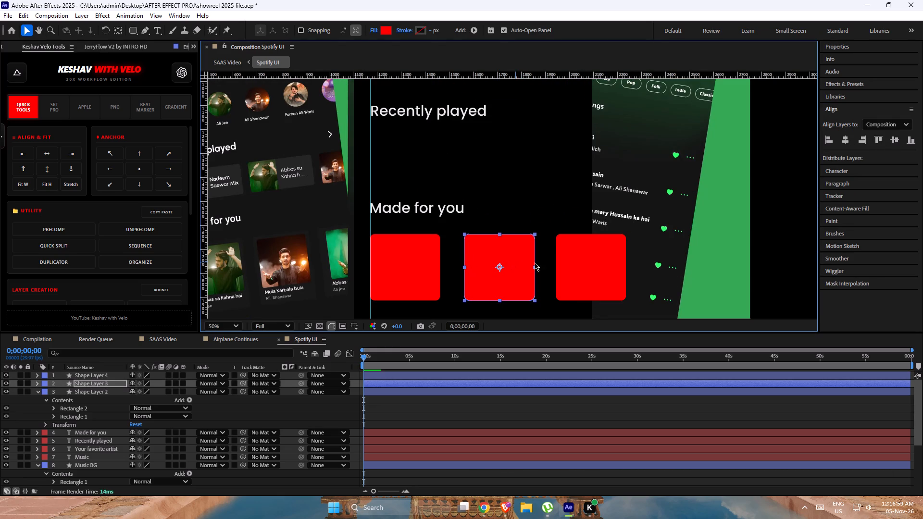
click(587, 265)
click(740, 267)
shift+scroll(739, 266, down, 1)
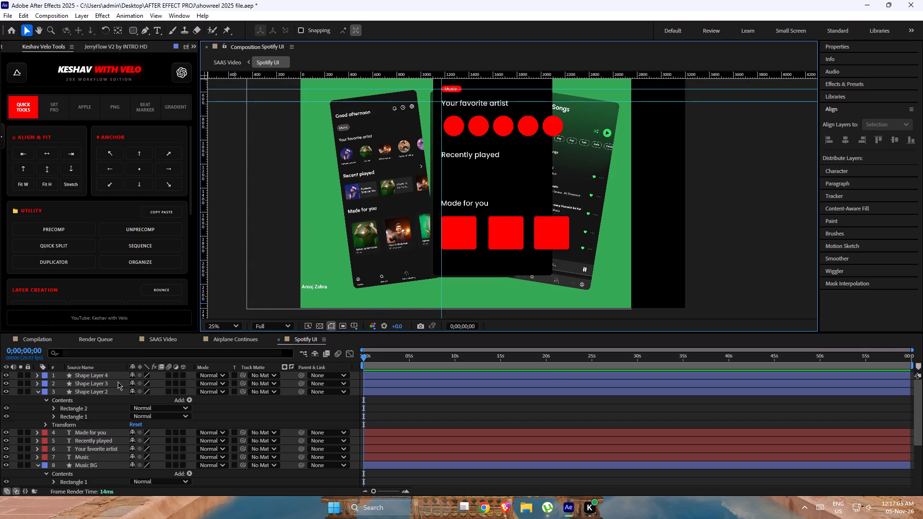
Duplicate Shape Layer 4 and place the copy under the "Recently played" heading, aligned with the vertical guide.
click(102, 374)
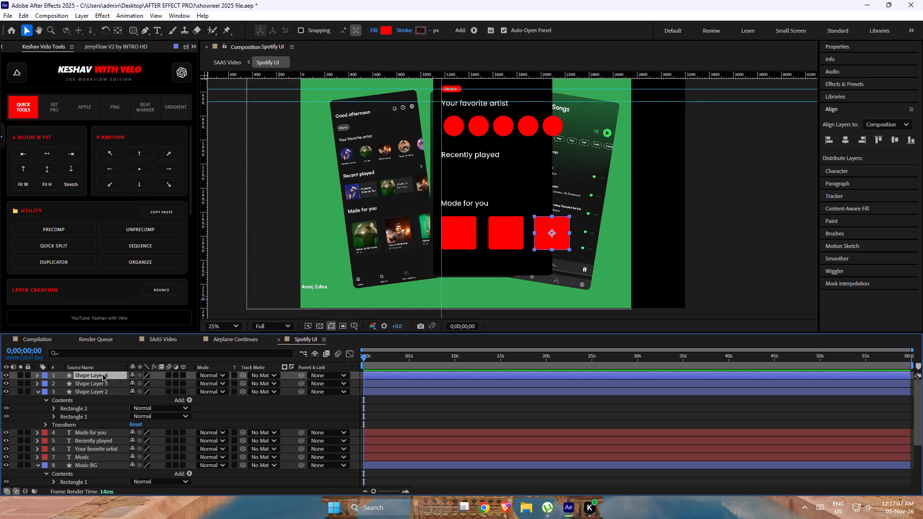
key(ctrl+d)
drag(556, 244, 487, 201)
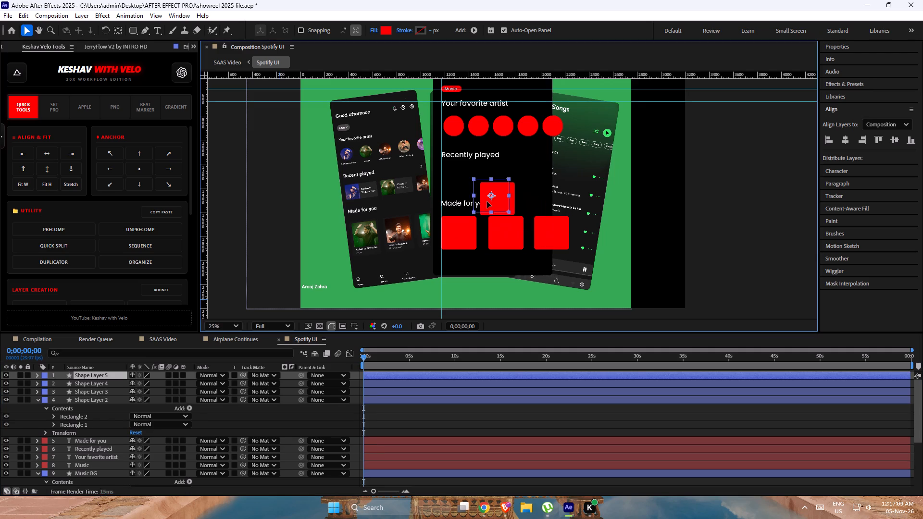
drag(487, 201, 467, 191)
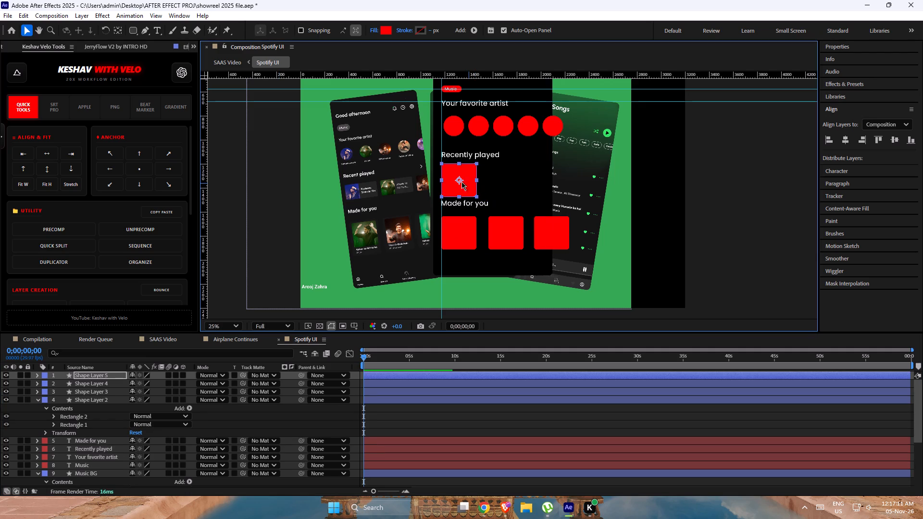
Flatten the "Recently played" square to about 42% height and widen it into a rectangle starting at the vertical guide.
drag(458, 164, 458, 174)
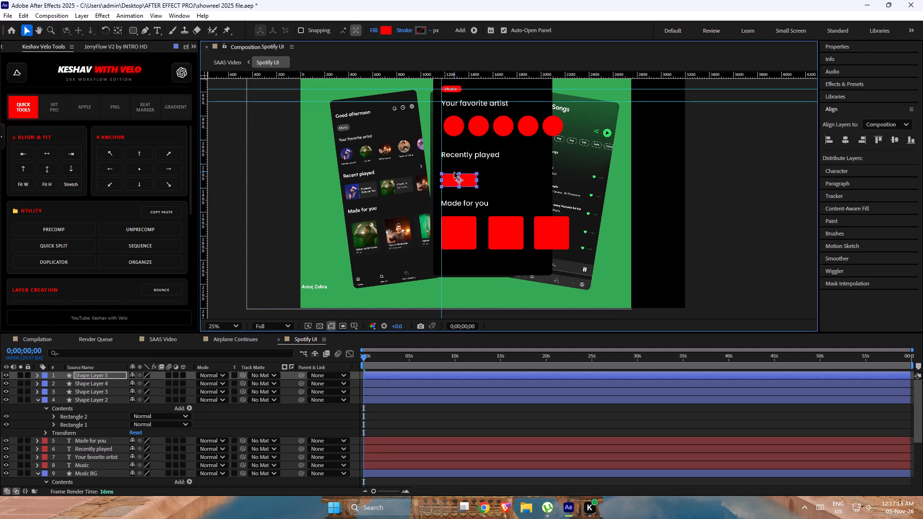
scroll(454, 172, up, 1)
middle_drag(454, 172, 561, 249)
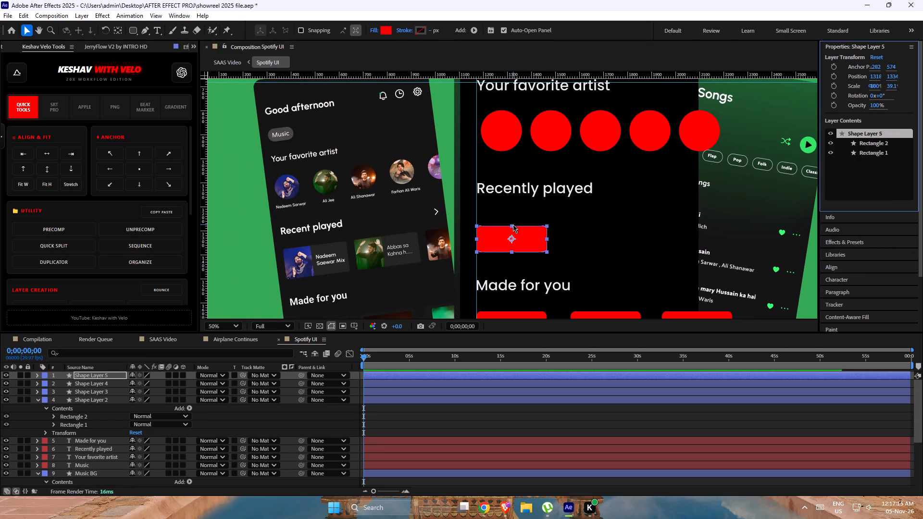
click(512, 224)
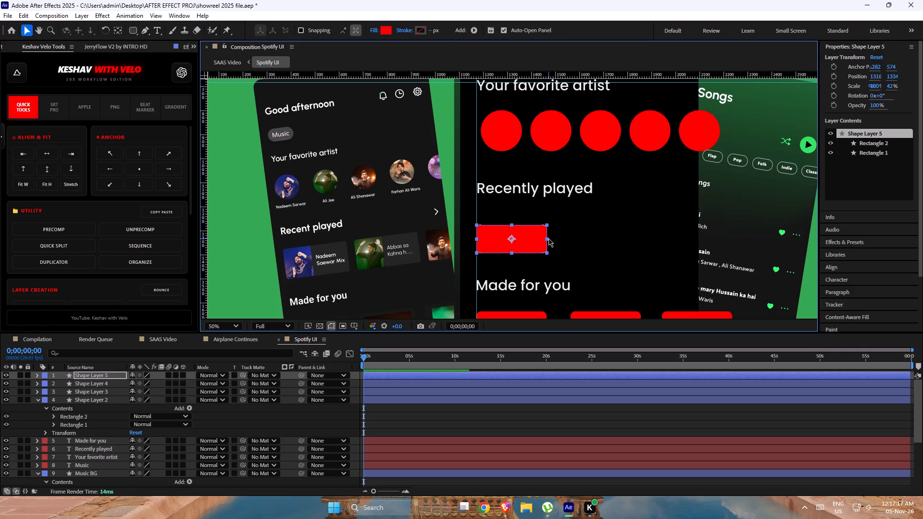
middle_drag(445, 239, 449, 203)
drag(553, 201, 560, 202)
drag(541, 202, 551, 202)
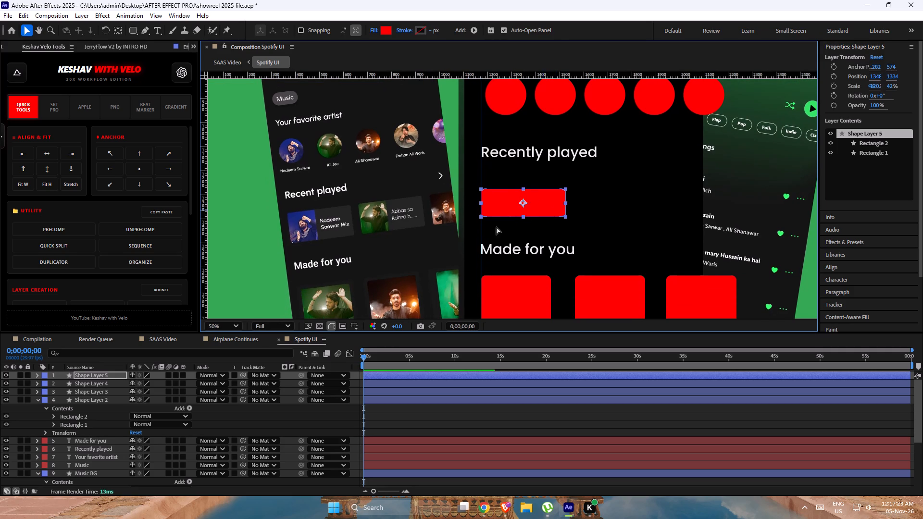
Duplicate the "Recently played" card and move the copy along the row to about X 2174 as the third card.
key(ctrl+d)
drag(551, 207, 615, 205)
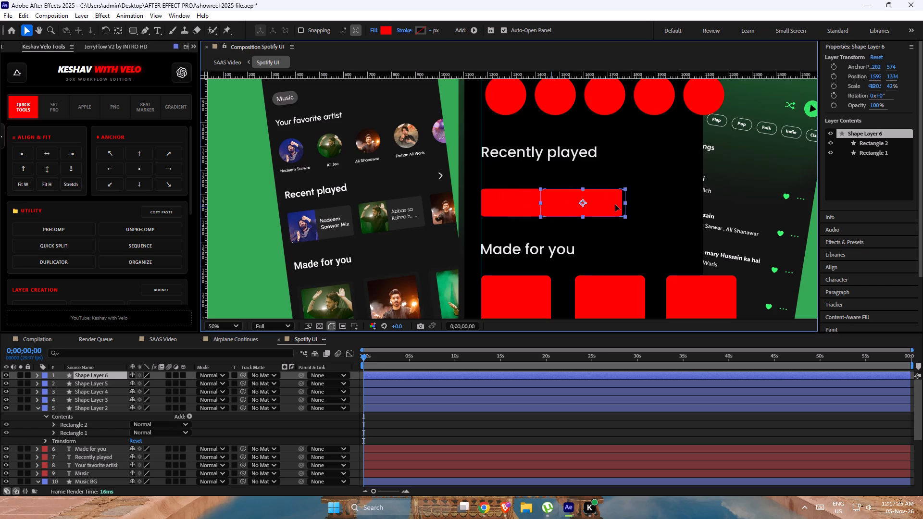
drag(615, 205, 662, 204)
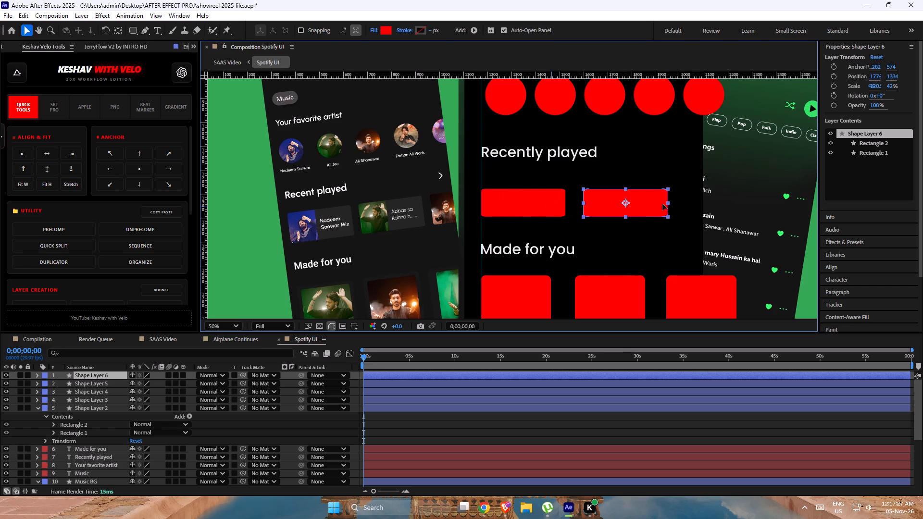
drag(662, 204, 750, 202)
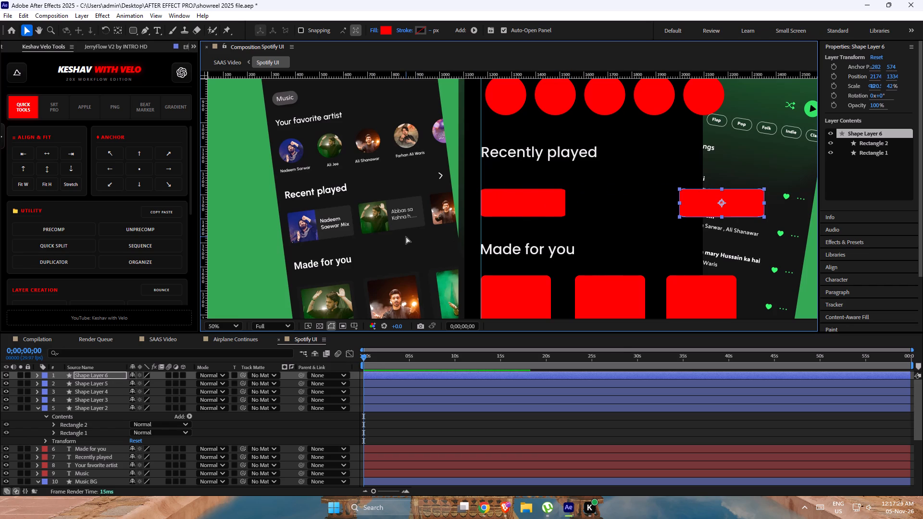
Duplicate Shape Layer 5 and place the copy midway between the two "Recently played" cards.
click(115, 382)
key(ctrl+d)
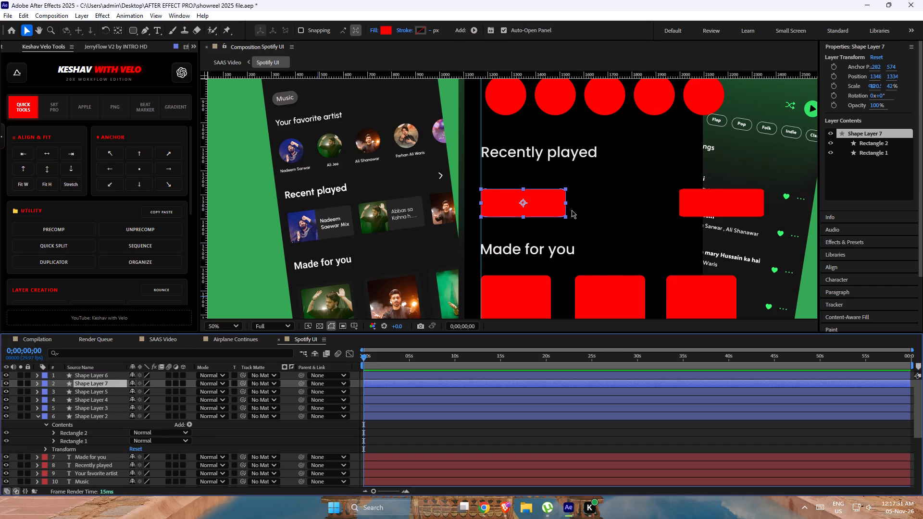
drag(553, 206, 652, 203)
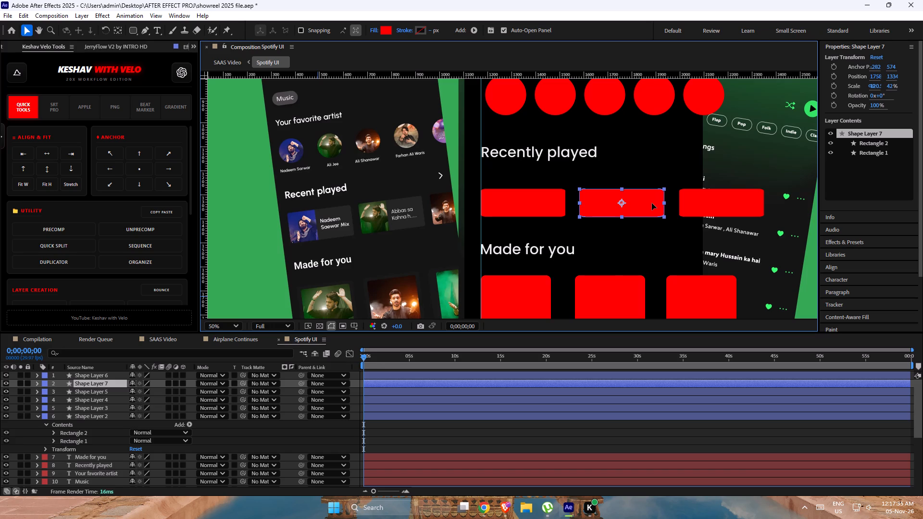
drag(652, 203, 649, 203)
Align the left edges of the middle and third "Recently played" cards with the "Made for you" squares beneath them.
click(637, 285)
shift+click(621, 209)
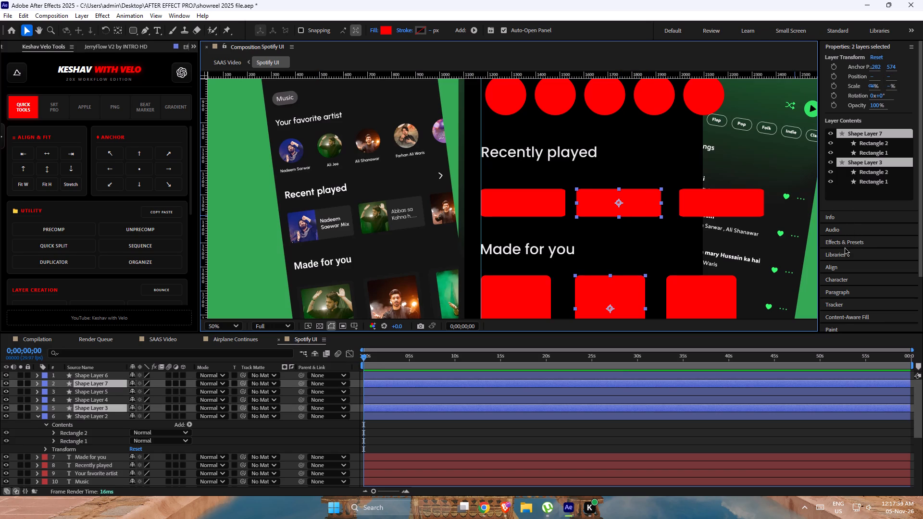
click(844, 263)
click(828, 141)
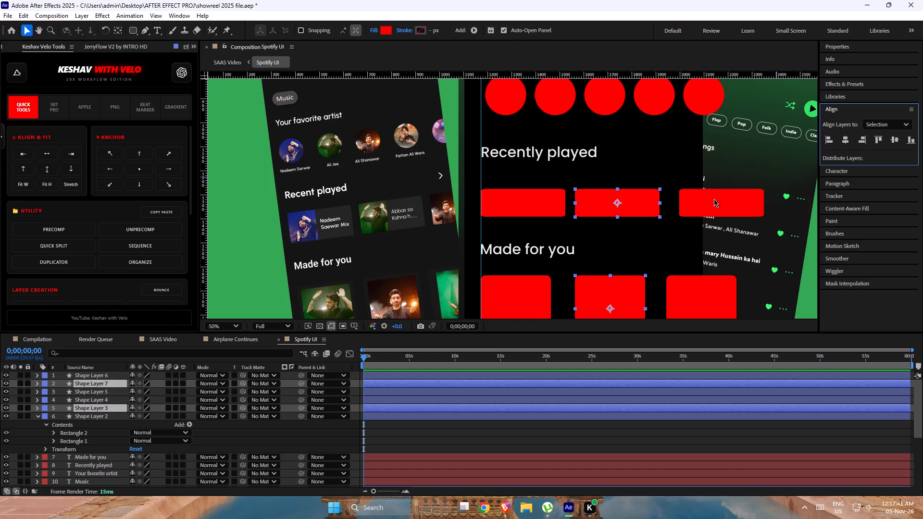
click(719, 210)
shift+click(695, 276)
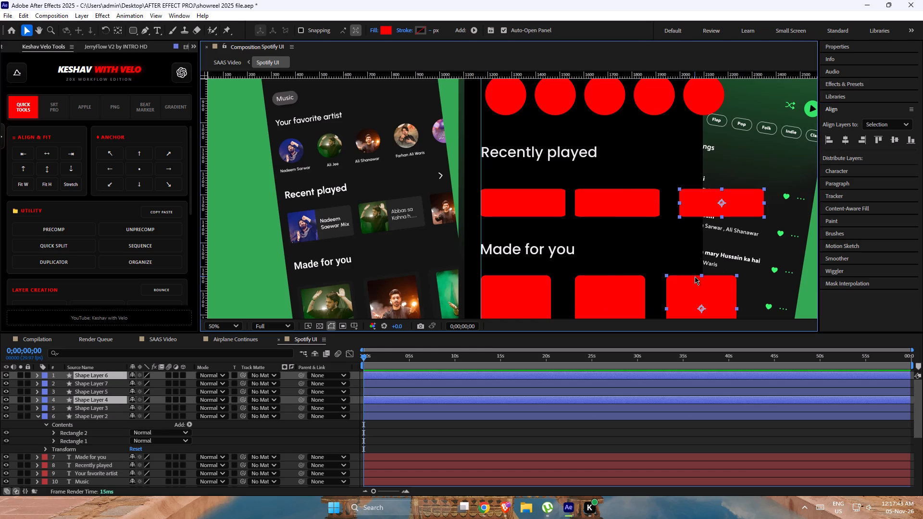
click(828, 139)
click(767, 265)
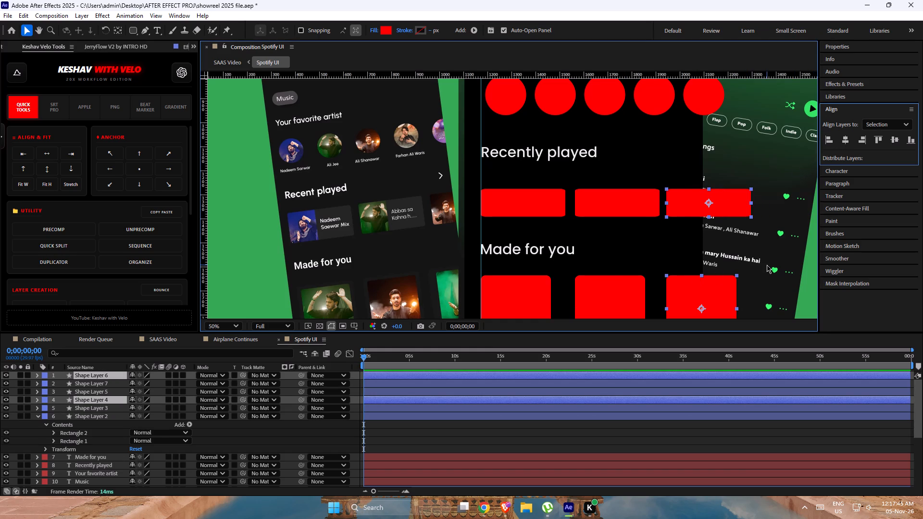
Examine the artist circles and both card rows against the reference design, checking the first artist circle's placement.
middle_drag(622, 263, 627, 258)
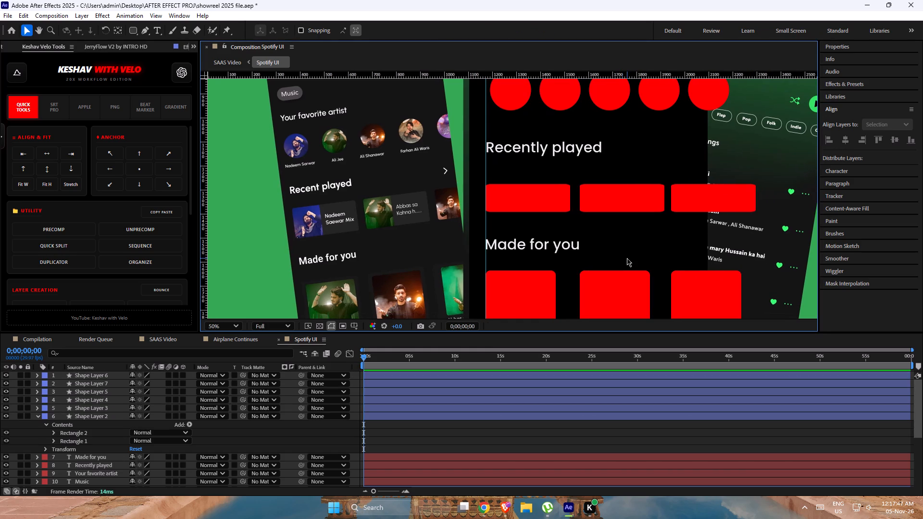
scroll(528, 207, up, 1)
scroll(528, 207, down, 1)
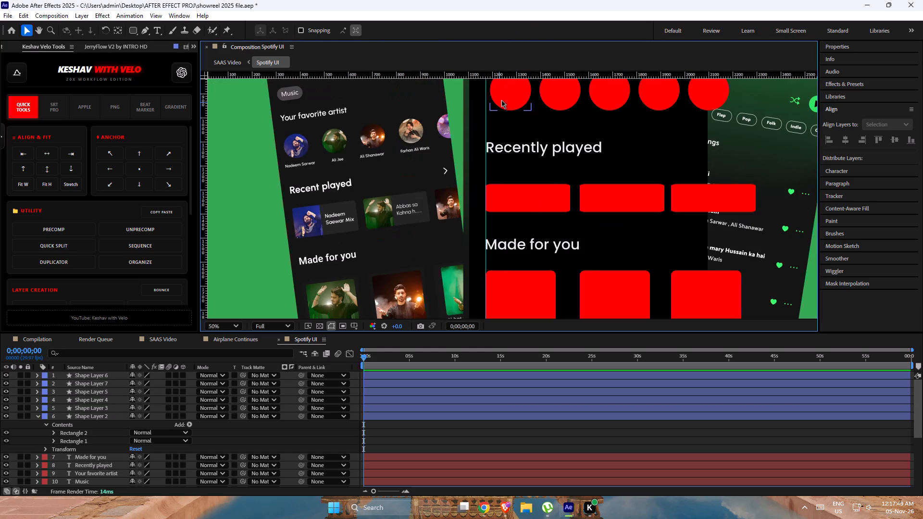
click(502, 99)
click(521, 99)
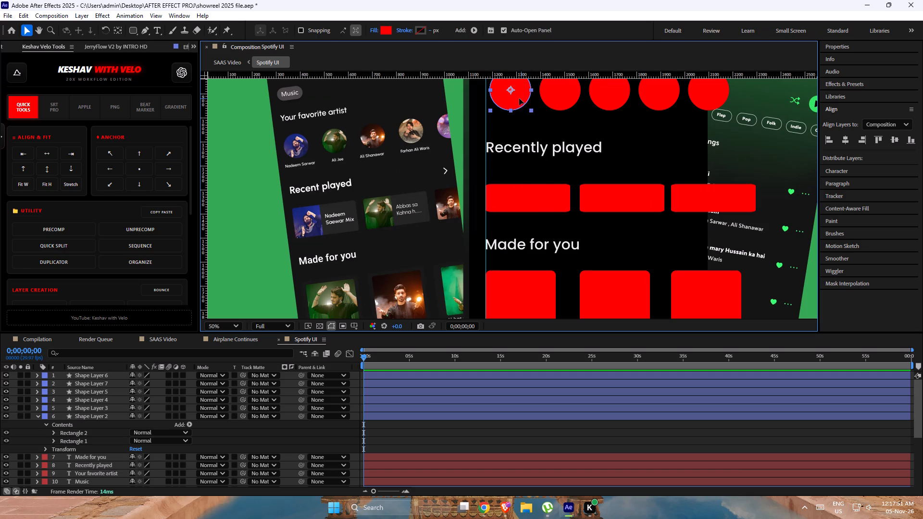
middle_drag(653, 129, 662, 223)
middle_drag(586, 203, 581, 137)
scroll(581, 137, down, 1)
scroll(339, 230, down, 1)
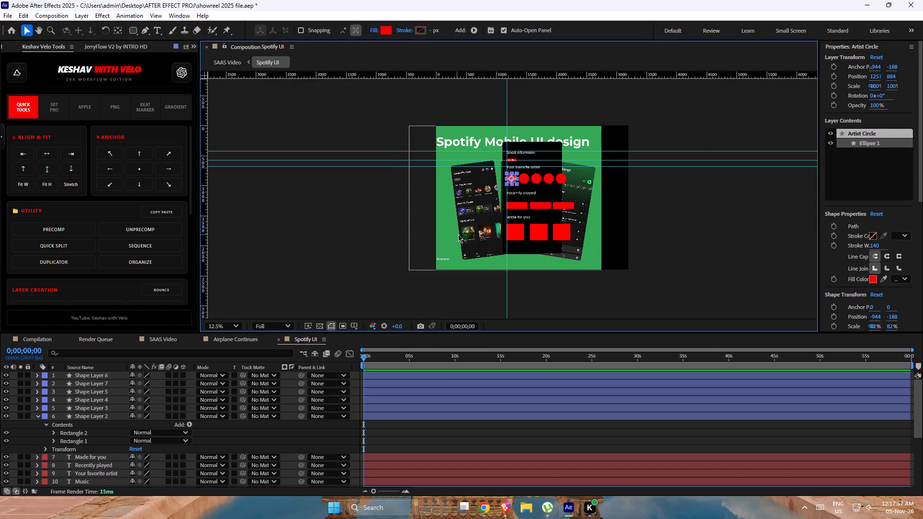
scroll(459, 235, up, 1)
middle_drag(508, 245, 499, 198)
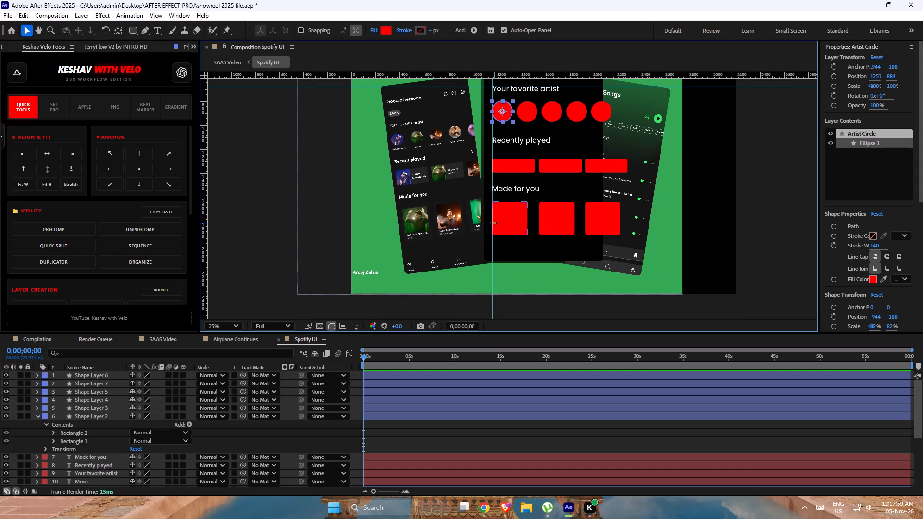
Move the "Made for you" heading slightly up to about Y 1506.
click(514, 188)
key(ctrl+z)
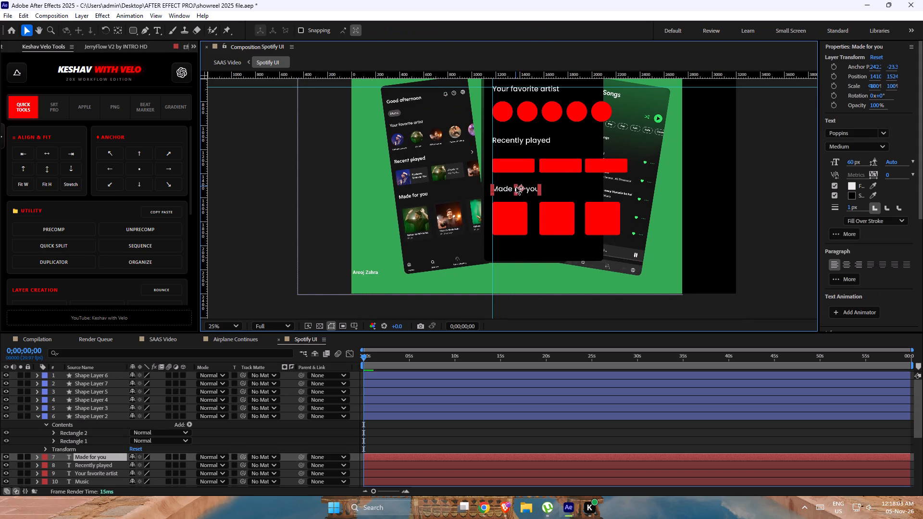
click(507, 187)
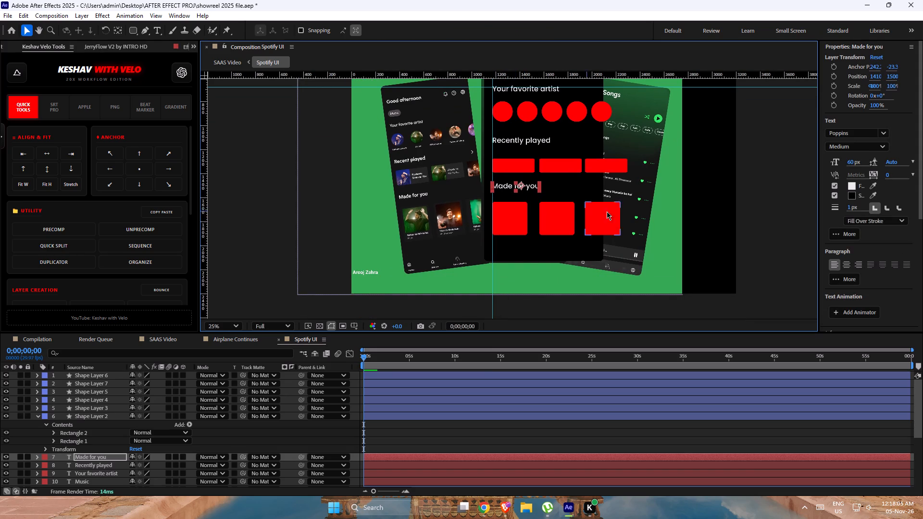
Select the three "Made for you" squares and move them up together to about Y 1734.
click(614, 216)
shift+click(554, 219)
shift+click(509, 219)
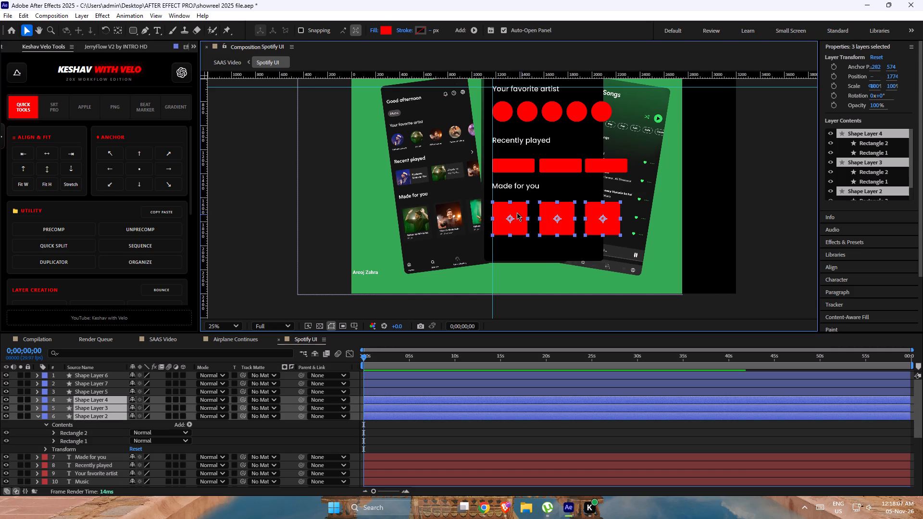
drag(516, 212, 515, 207)
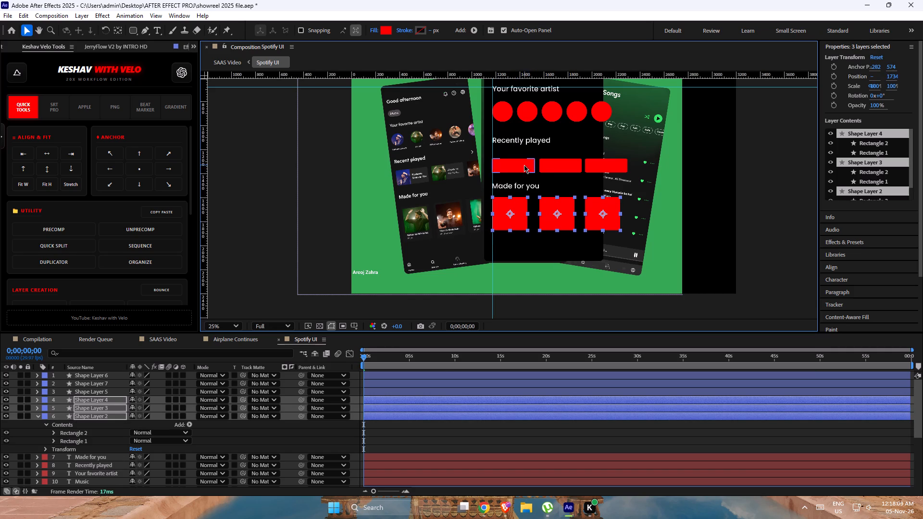
Add the "Made for you" heading and three "Recently played" cards to the selection and move everything up closer to the "Recently played" heading.
shift+click(511, 184)
shift+click(513, 167)
shift+click(561, 167)
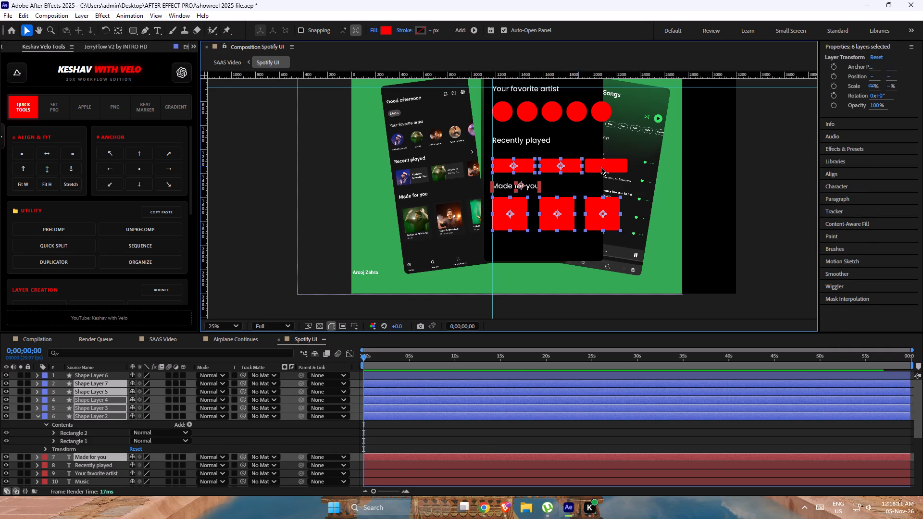
shift+click(603, 167)
drag(526, 165, 526, 162)
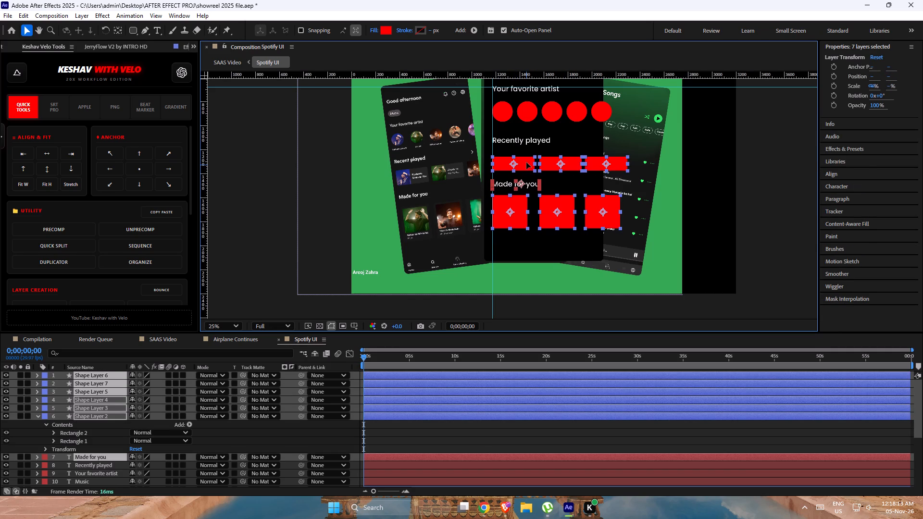
drag(526, 162, 526, 157)
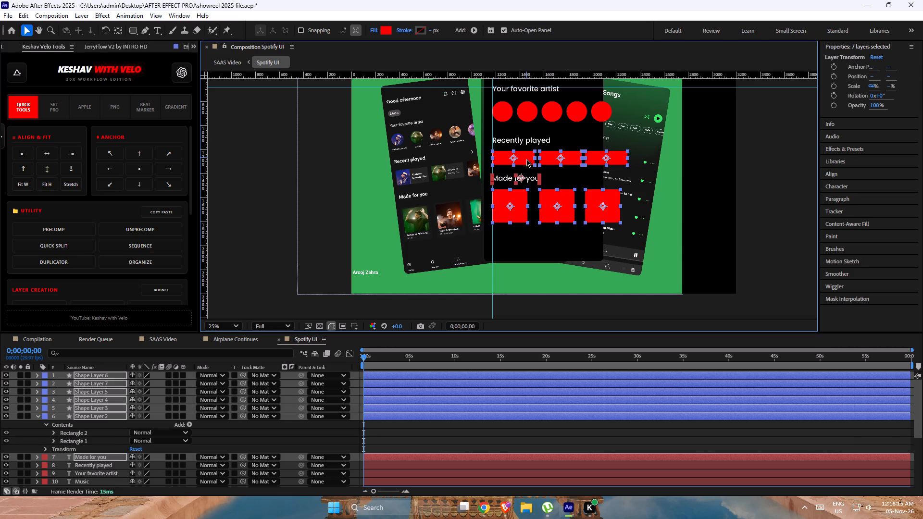
click(537, 228)
Remove the three horizontal guides and the vertical guide from the composition view.
middle_drag(574, 151, 573, 217)
scroll(573, 217, up, 1)
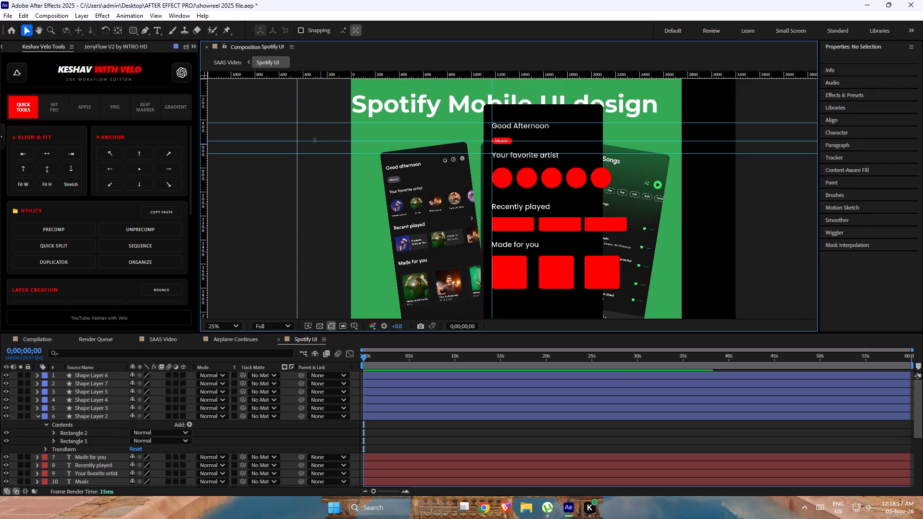
drag(323, 122, 449, 0)
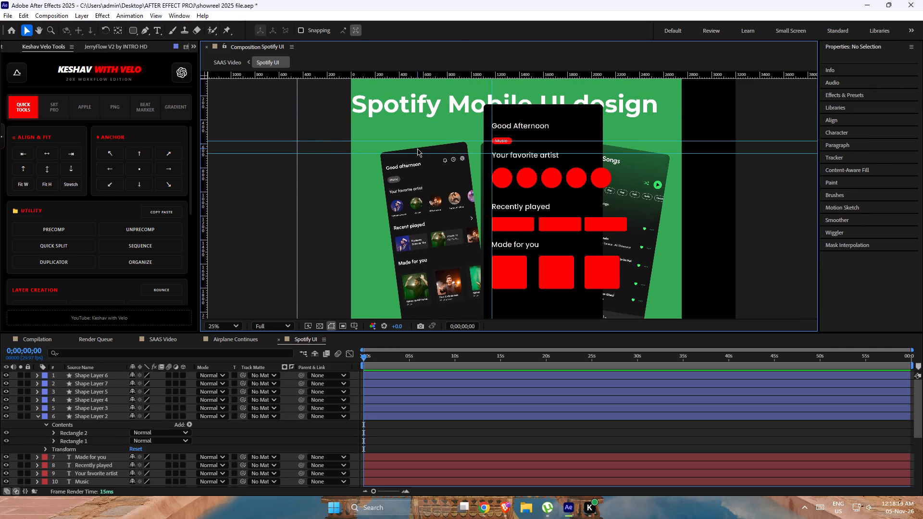
drag(421, 141, 565, 9)
drag(624, 153, 663, 62)
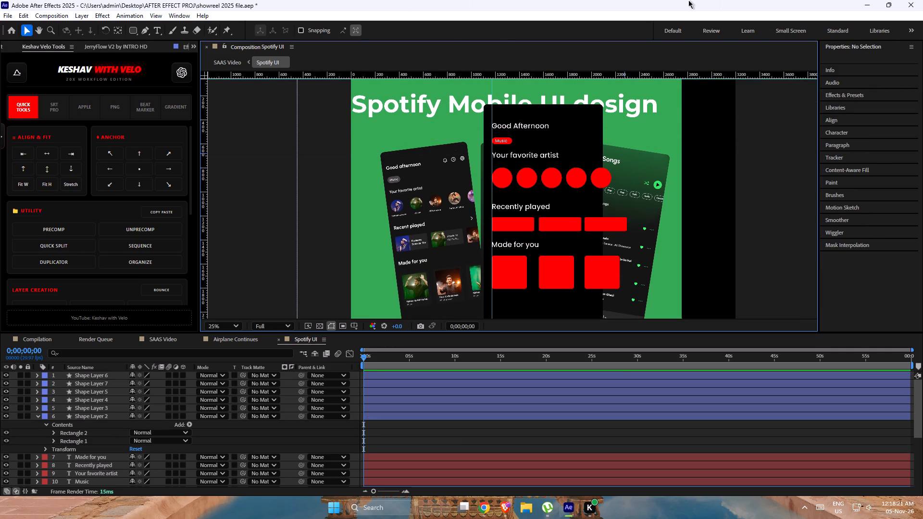
middle_drag(588, 222, 592, 182)
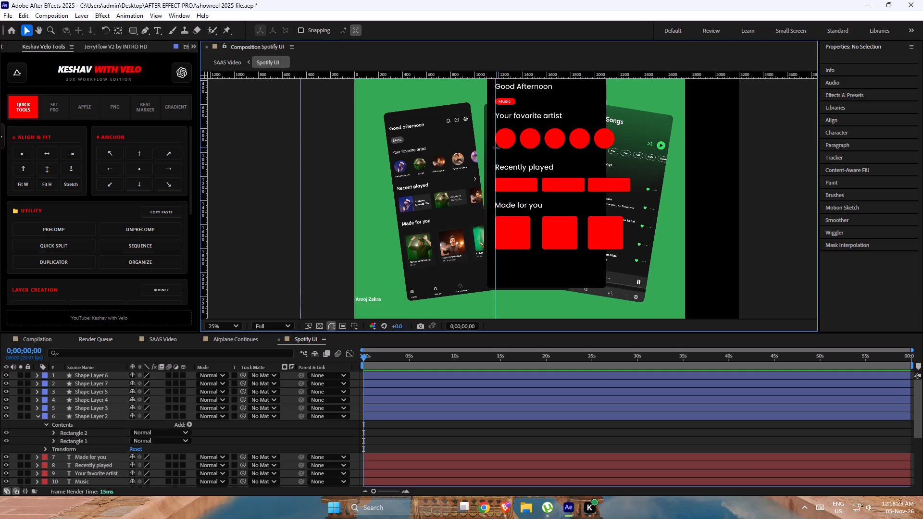
drag(495, 150, 229, 164)
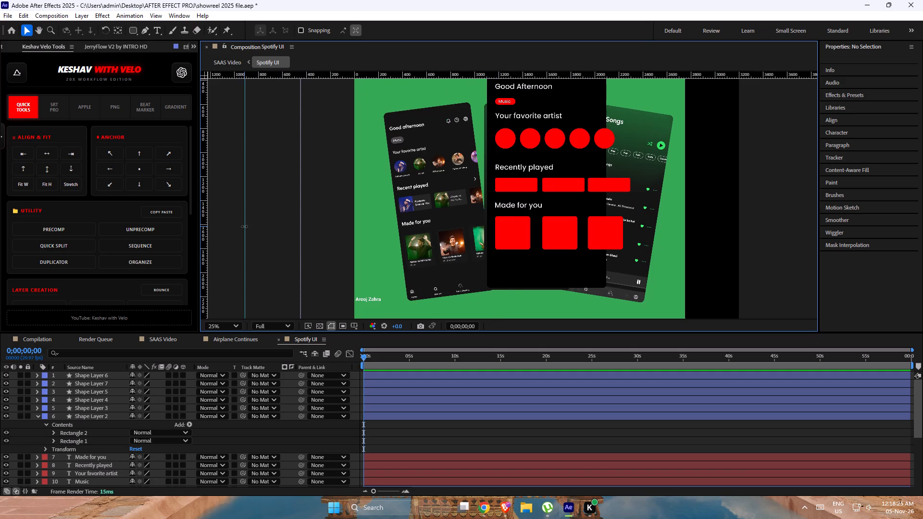
drag(244, 226, 523, 250)
drag(515, 247, 279, 249)
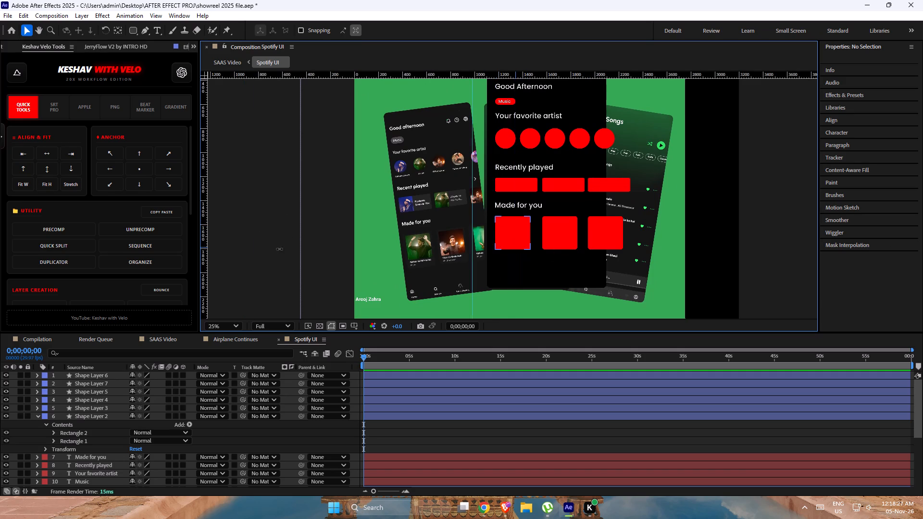
drag(279, 249, 0, 224)
Unlock Shape Layer 1, the black phone screen background.
middle_drag(644, 176, 595, 219)
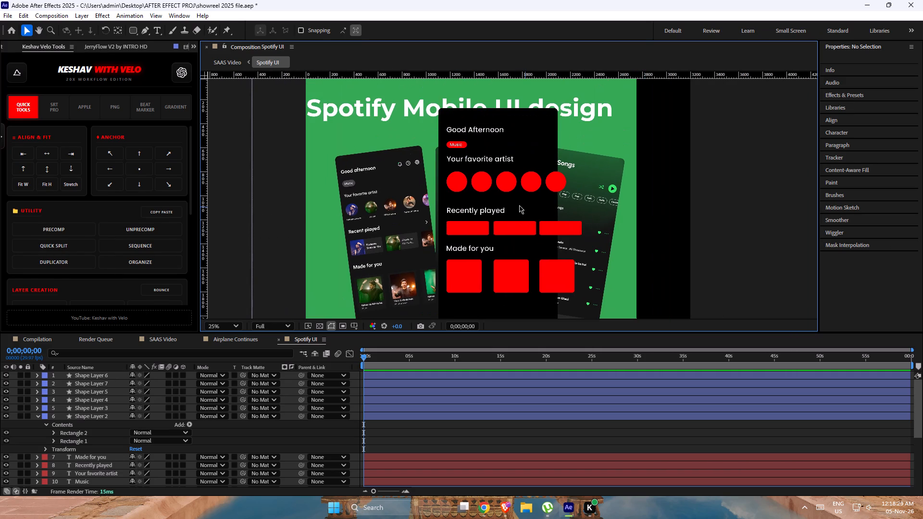
click(540, 148)
scroll(61, 423, down, 4)
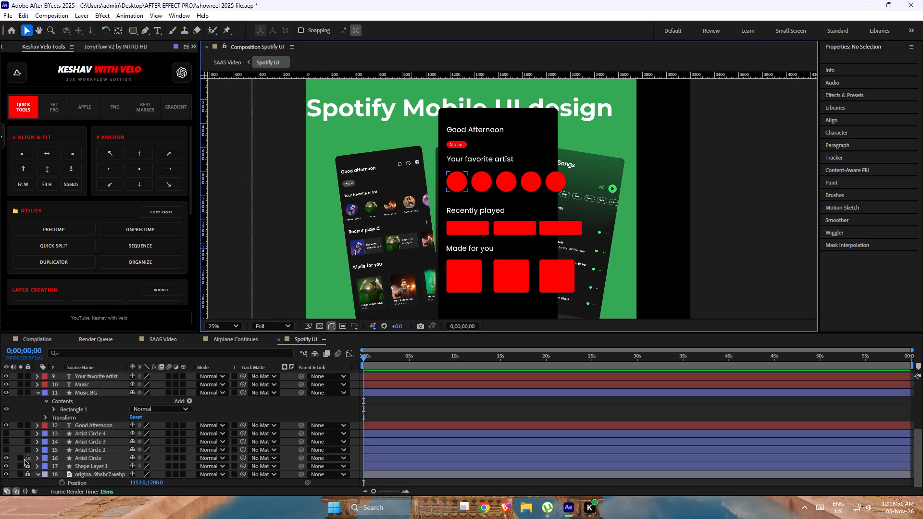
click(25, 468)
Hide the reference image layer to view the rebuilt layout alone, and show it again.
click(8, 474)
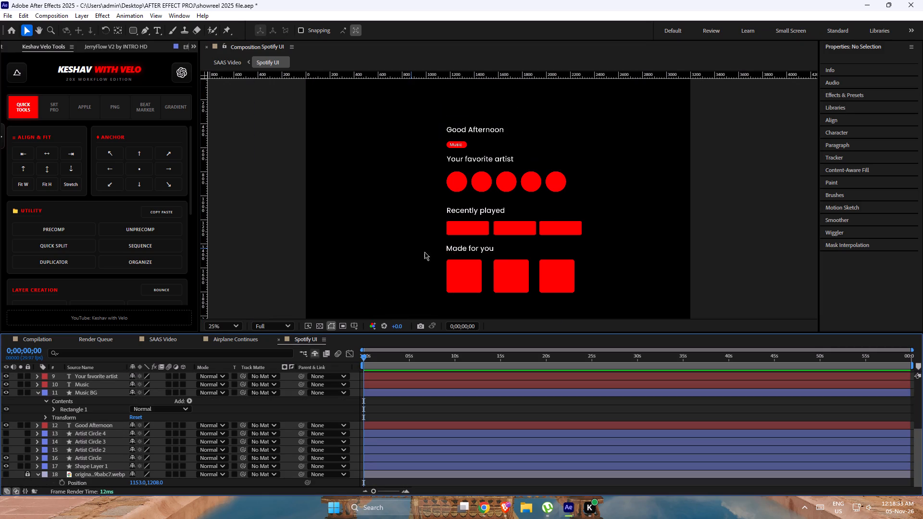
click(5, 474)
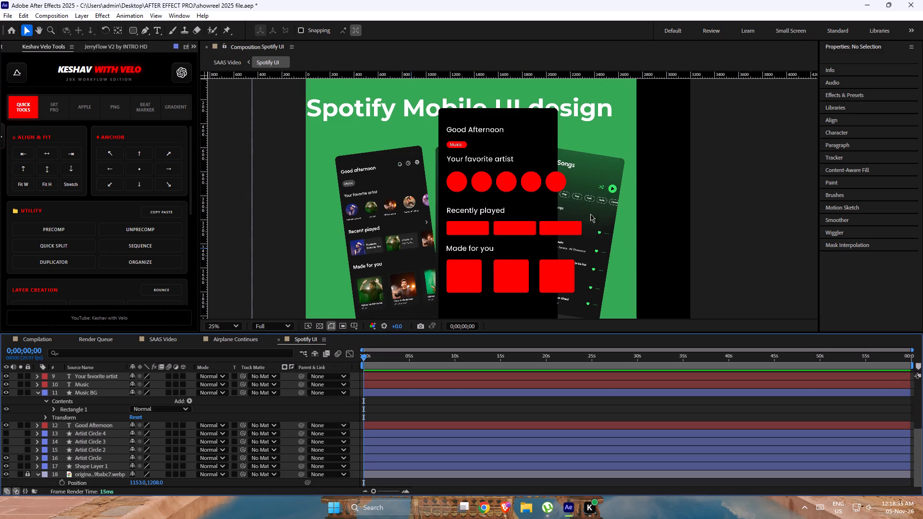
Collapse the expanded properties of Shape Layer 2 and Music BG in the layer stack.
middle_drag(599, 252, 606, 236)
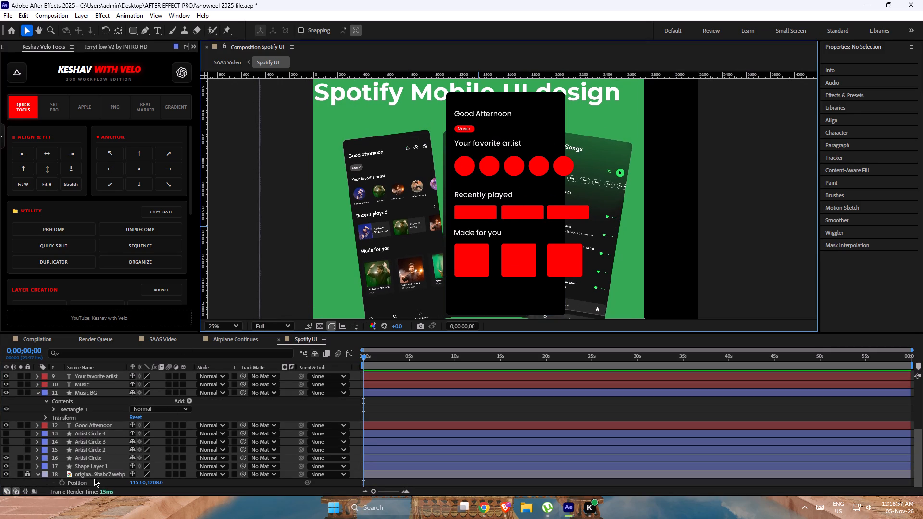
click(93, 468)
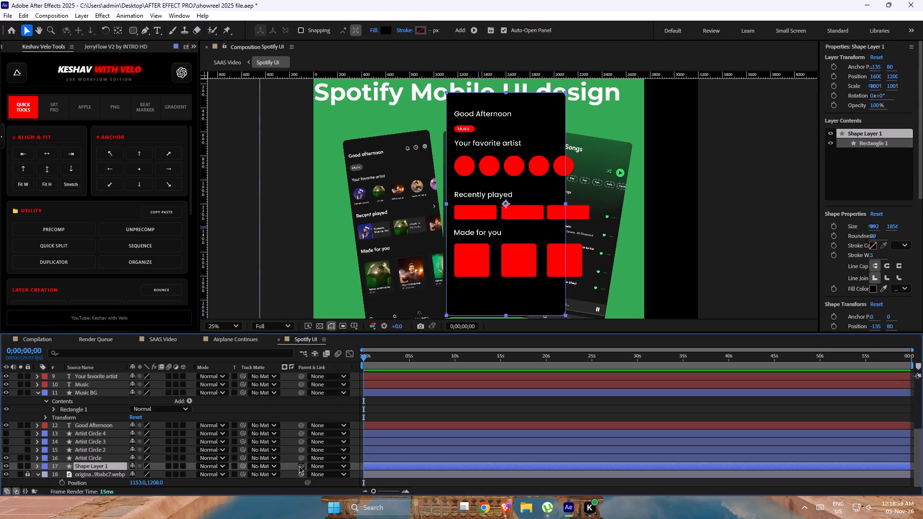
scroll(143, 439, up, 4)
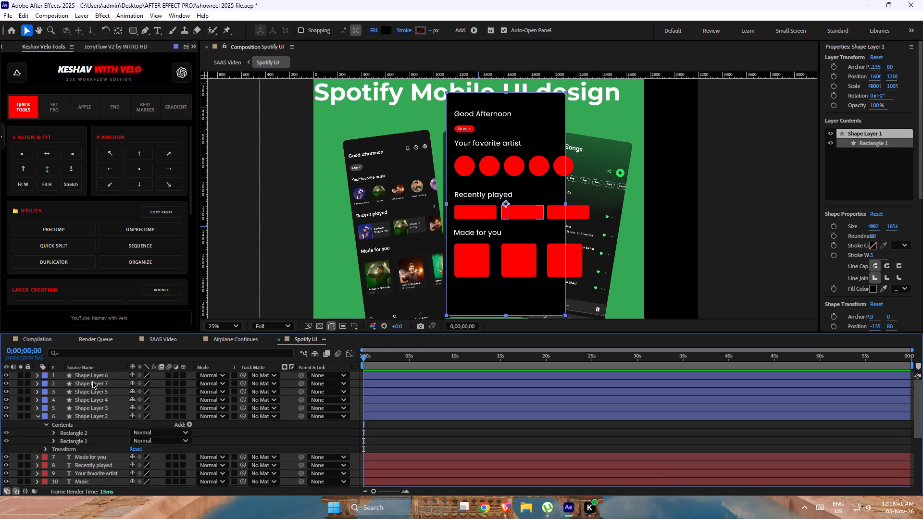
click(89, 375)
click(40, 419)
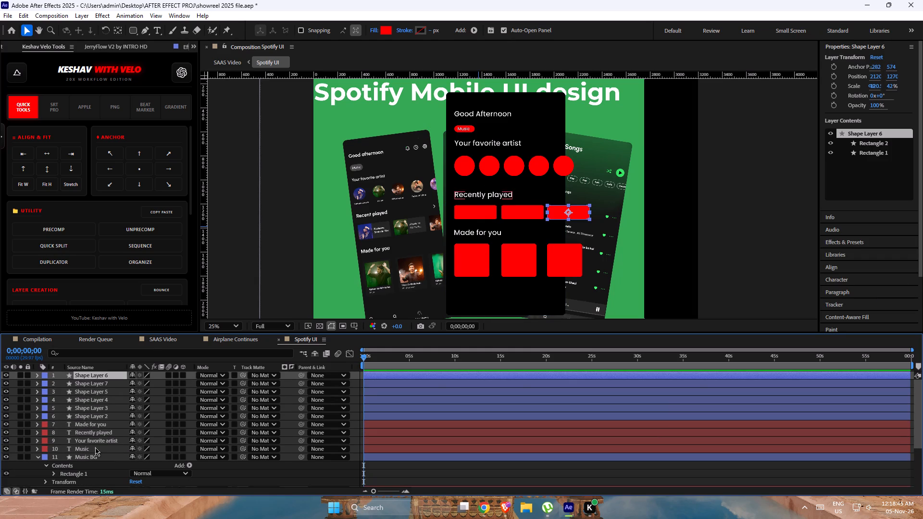
click(40, 457)
click(37, 457)
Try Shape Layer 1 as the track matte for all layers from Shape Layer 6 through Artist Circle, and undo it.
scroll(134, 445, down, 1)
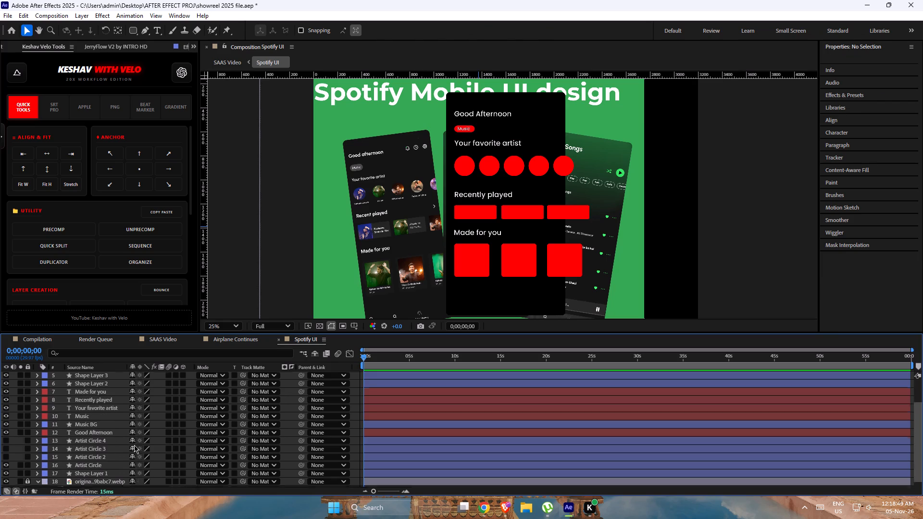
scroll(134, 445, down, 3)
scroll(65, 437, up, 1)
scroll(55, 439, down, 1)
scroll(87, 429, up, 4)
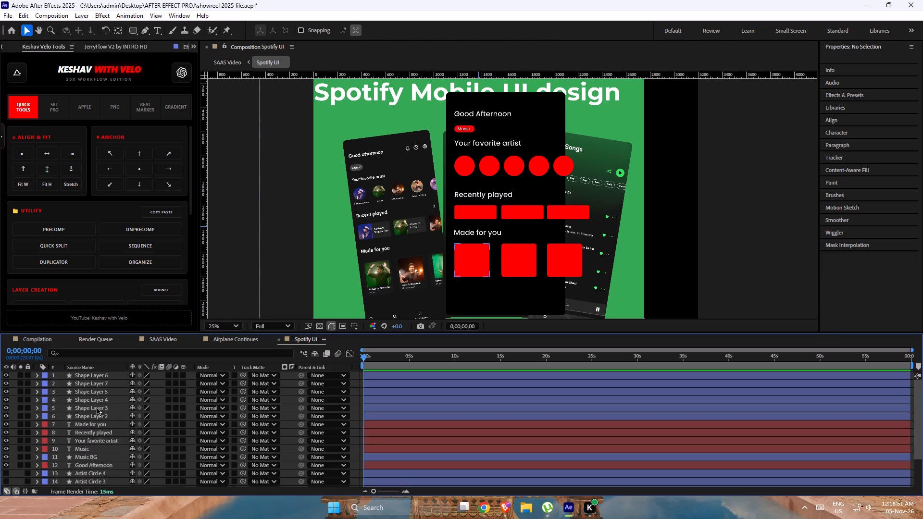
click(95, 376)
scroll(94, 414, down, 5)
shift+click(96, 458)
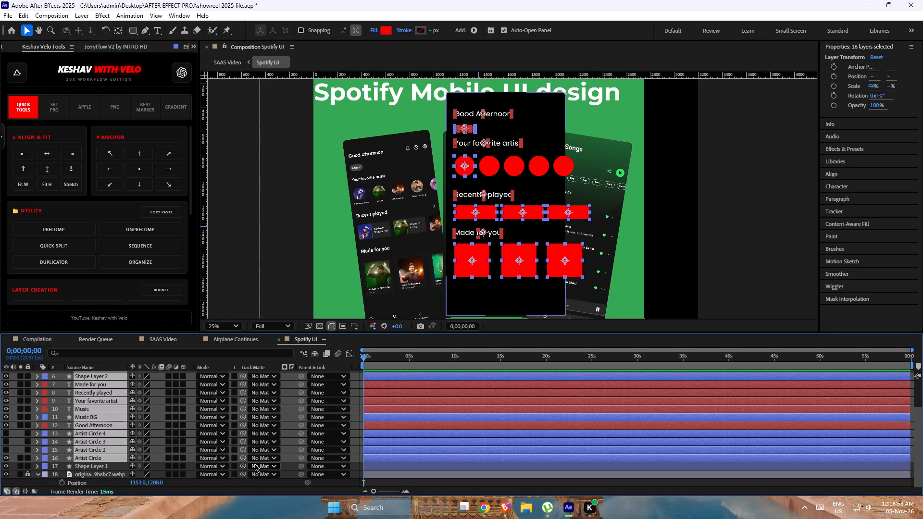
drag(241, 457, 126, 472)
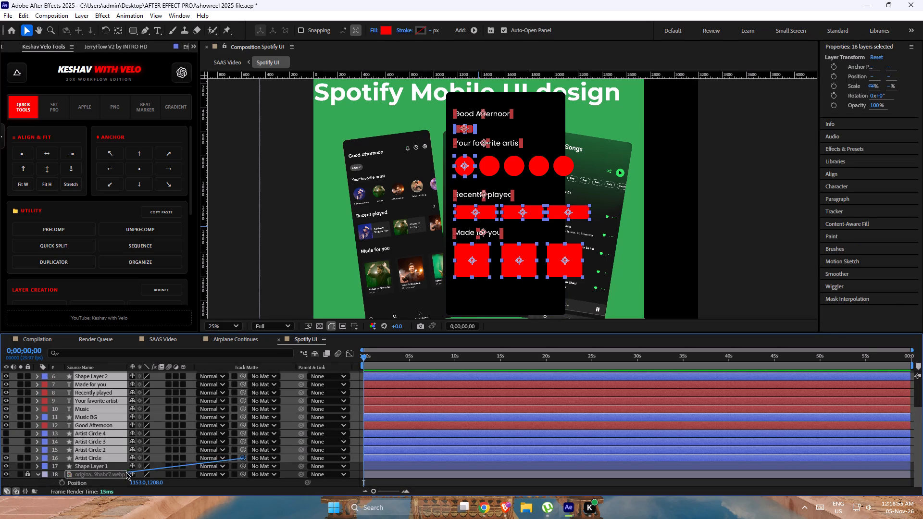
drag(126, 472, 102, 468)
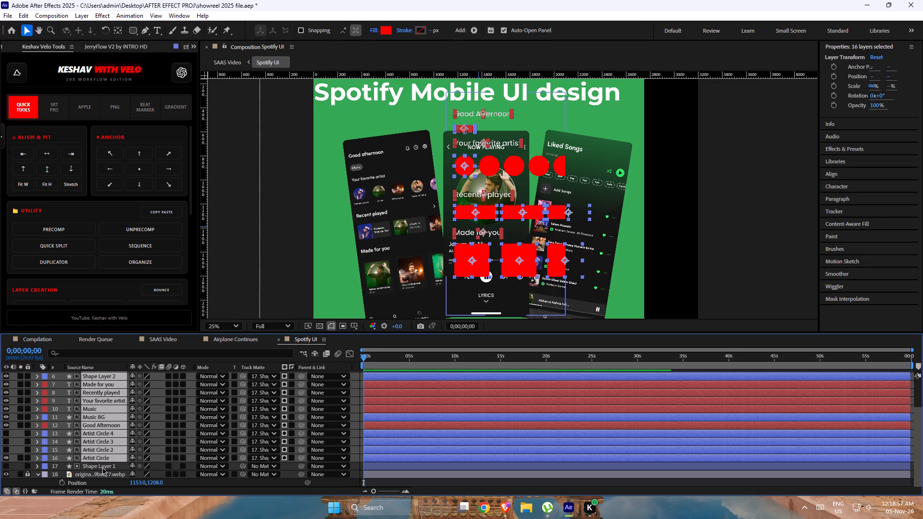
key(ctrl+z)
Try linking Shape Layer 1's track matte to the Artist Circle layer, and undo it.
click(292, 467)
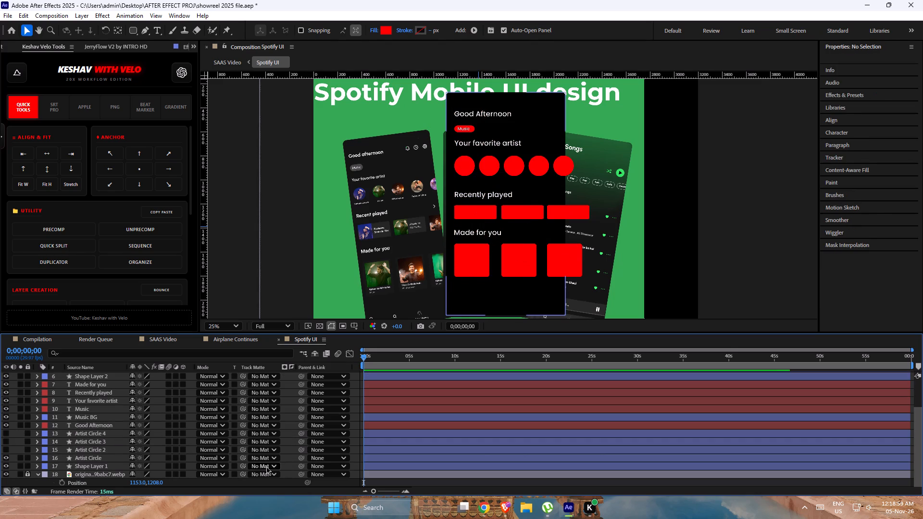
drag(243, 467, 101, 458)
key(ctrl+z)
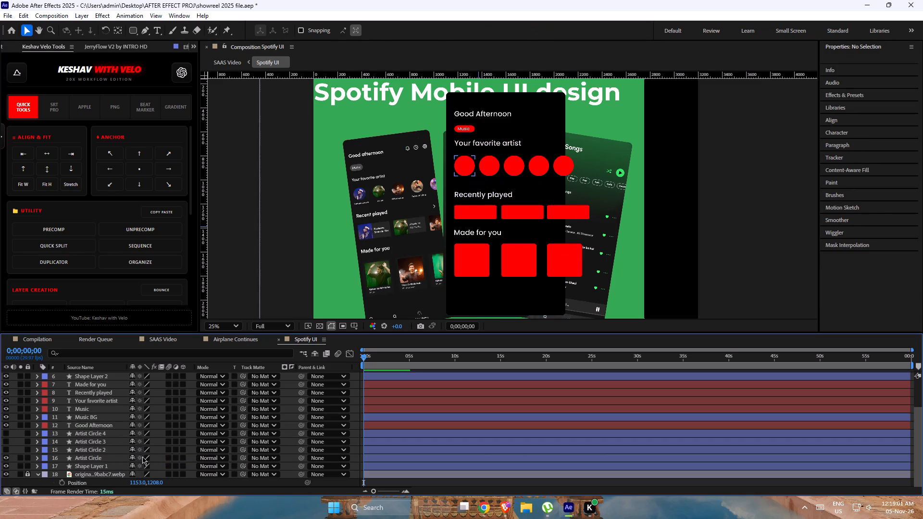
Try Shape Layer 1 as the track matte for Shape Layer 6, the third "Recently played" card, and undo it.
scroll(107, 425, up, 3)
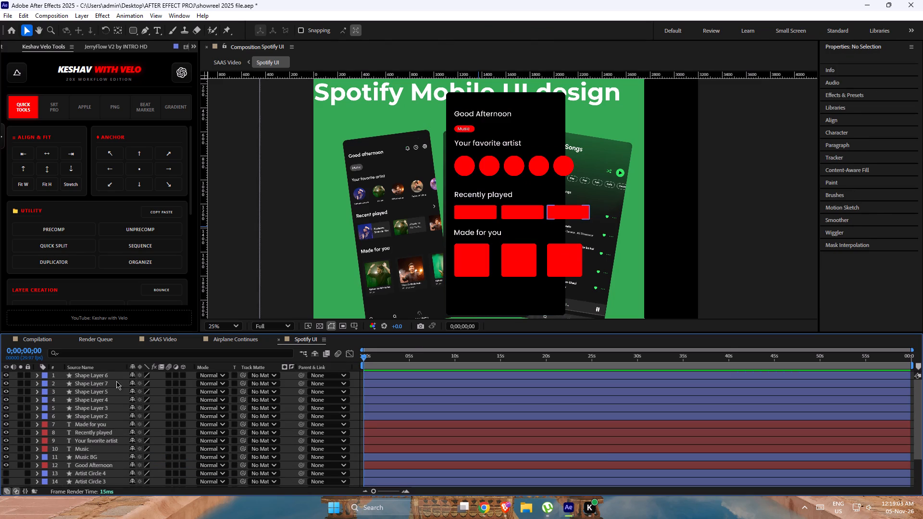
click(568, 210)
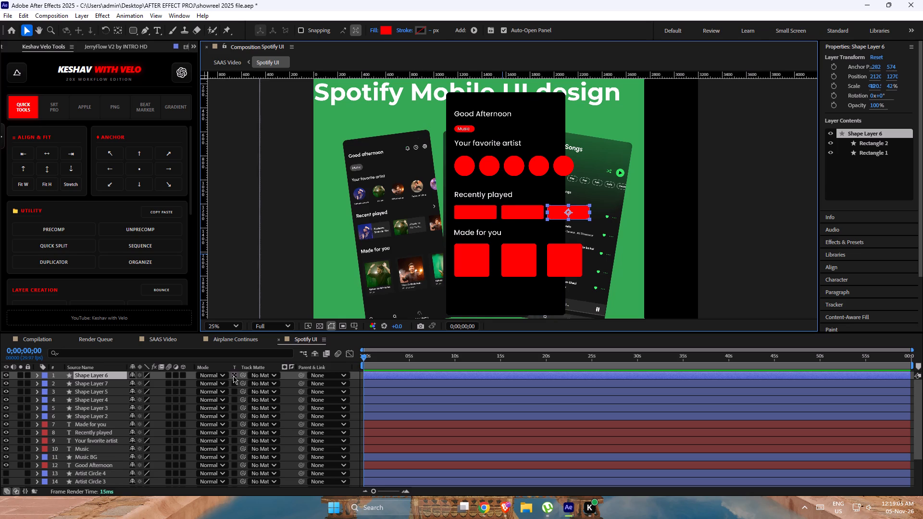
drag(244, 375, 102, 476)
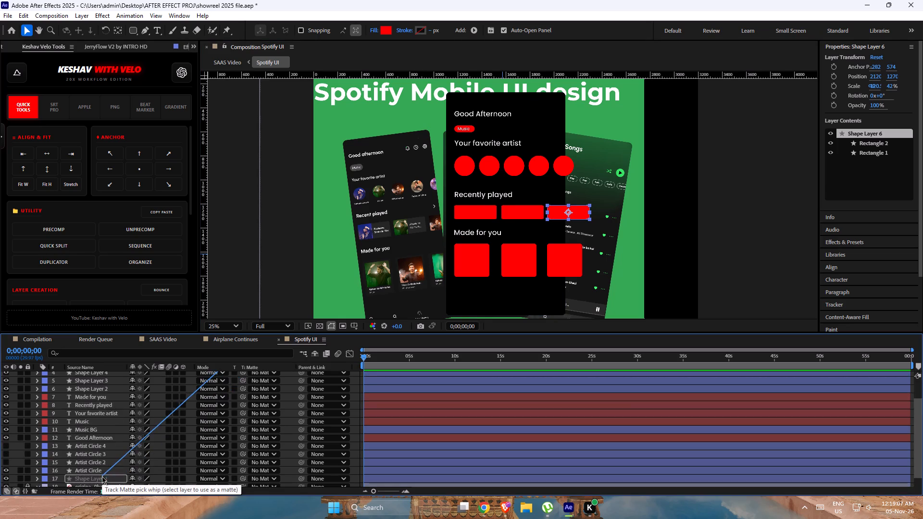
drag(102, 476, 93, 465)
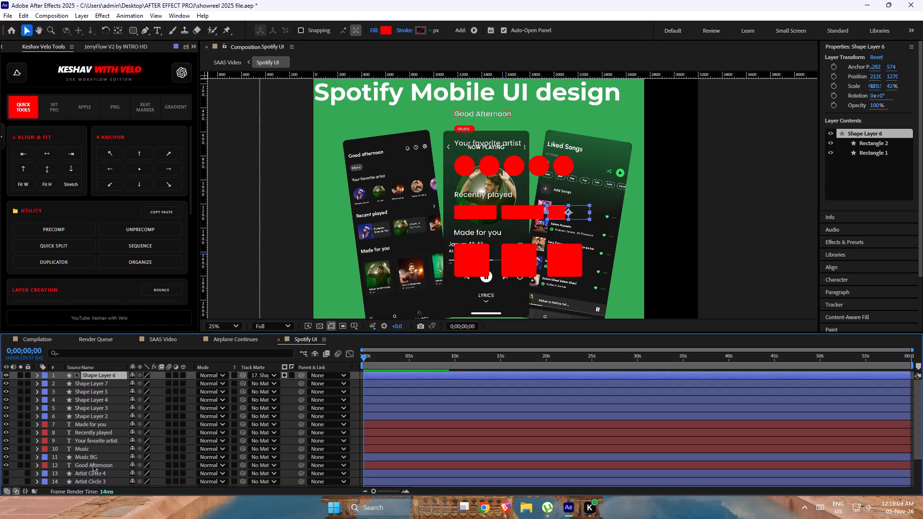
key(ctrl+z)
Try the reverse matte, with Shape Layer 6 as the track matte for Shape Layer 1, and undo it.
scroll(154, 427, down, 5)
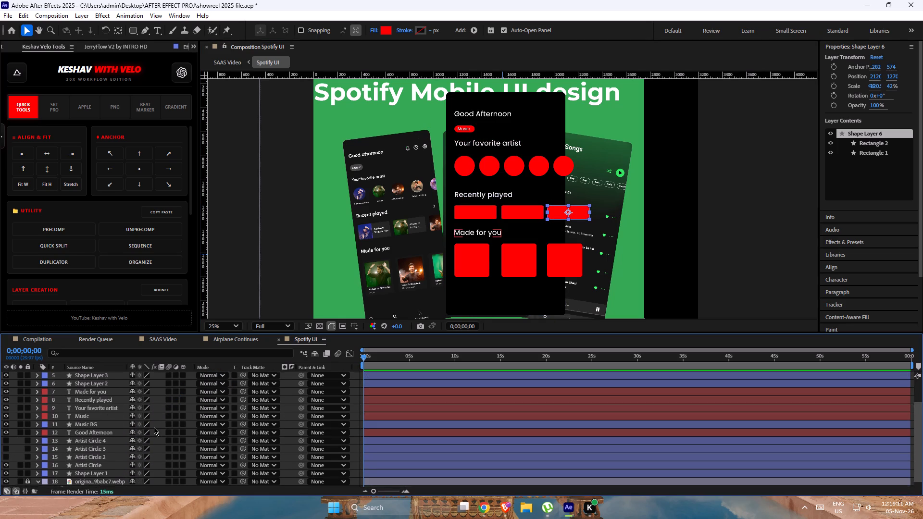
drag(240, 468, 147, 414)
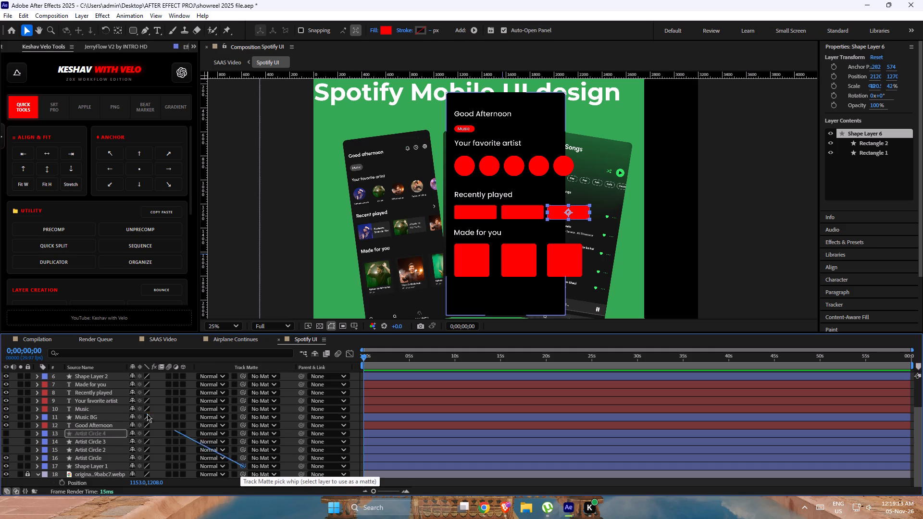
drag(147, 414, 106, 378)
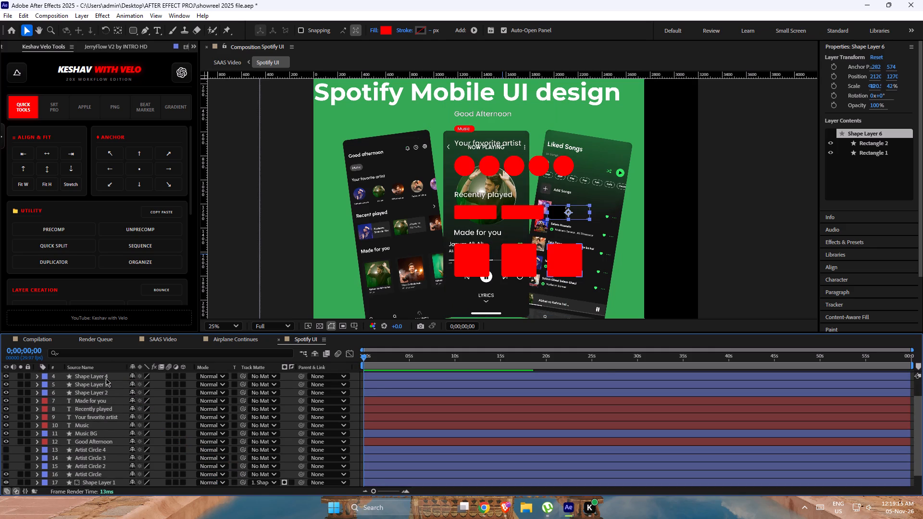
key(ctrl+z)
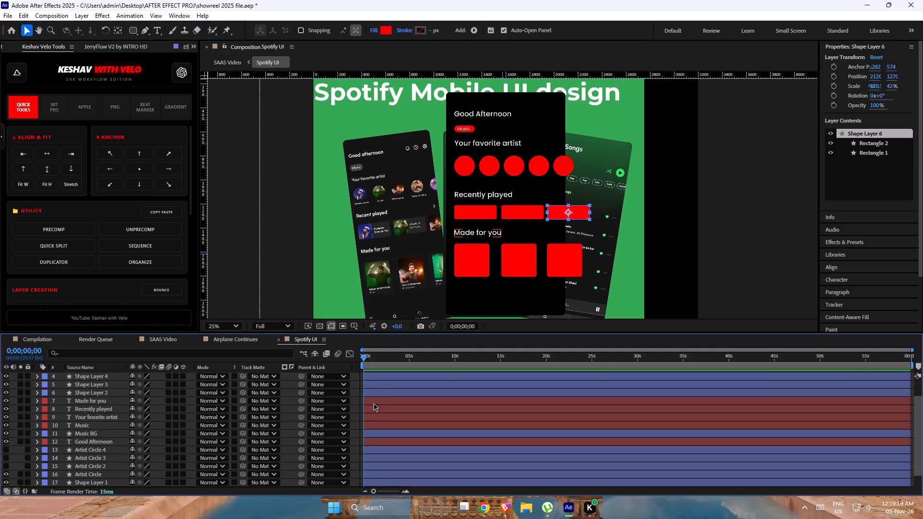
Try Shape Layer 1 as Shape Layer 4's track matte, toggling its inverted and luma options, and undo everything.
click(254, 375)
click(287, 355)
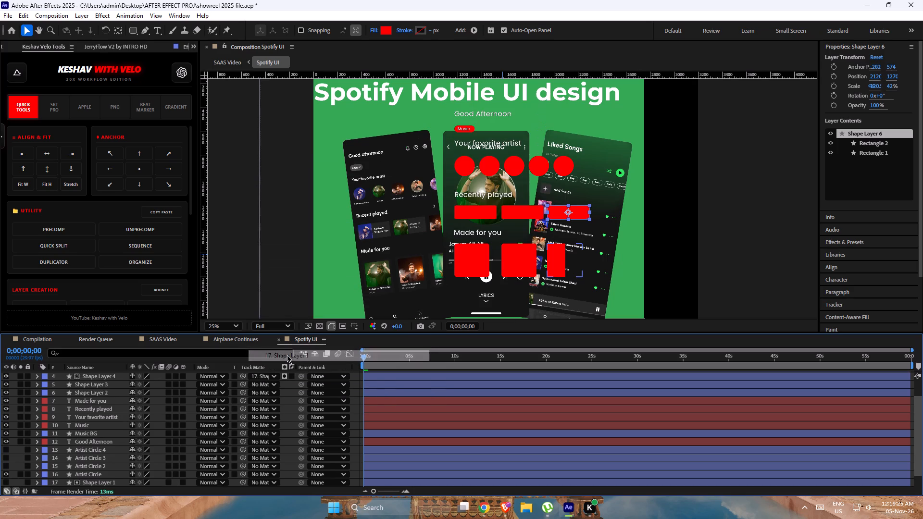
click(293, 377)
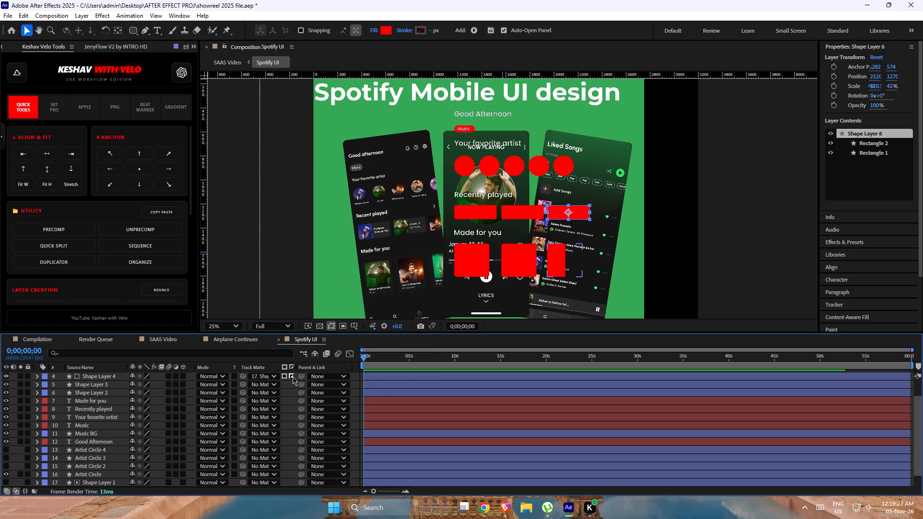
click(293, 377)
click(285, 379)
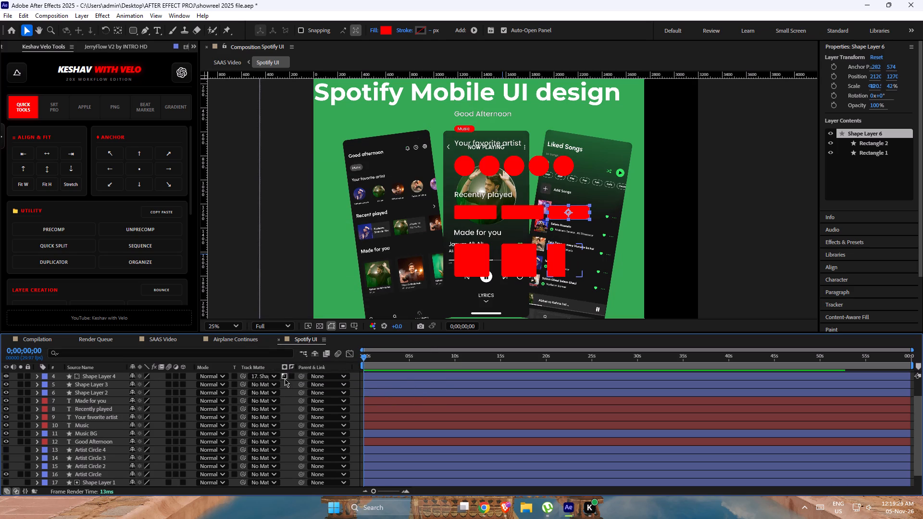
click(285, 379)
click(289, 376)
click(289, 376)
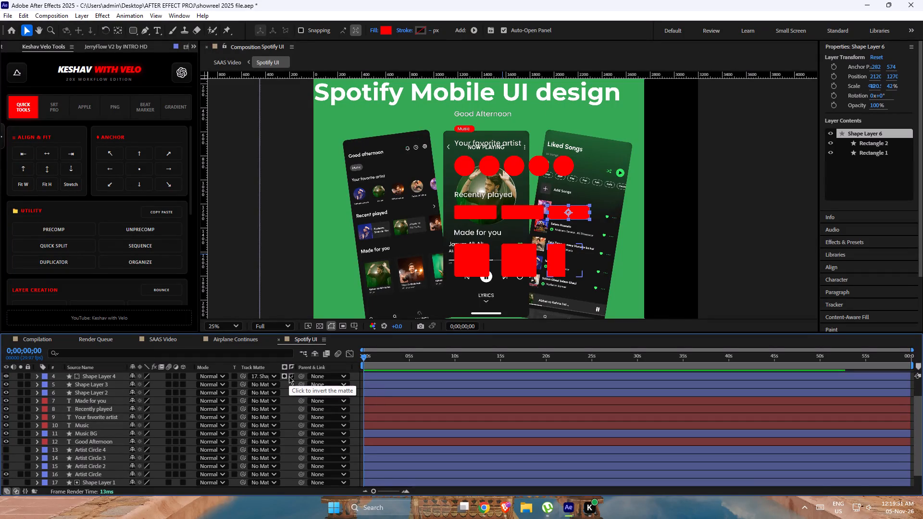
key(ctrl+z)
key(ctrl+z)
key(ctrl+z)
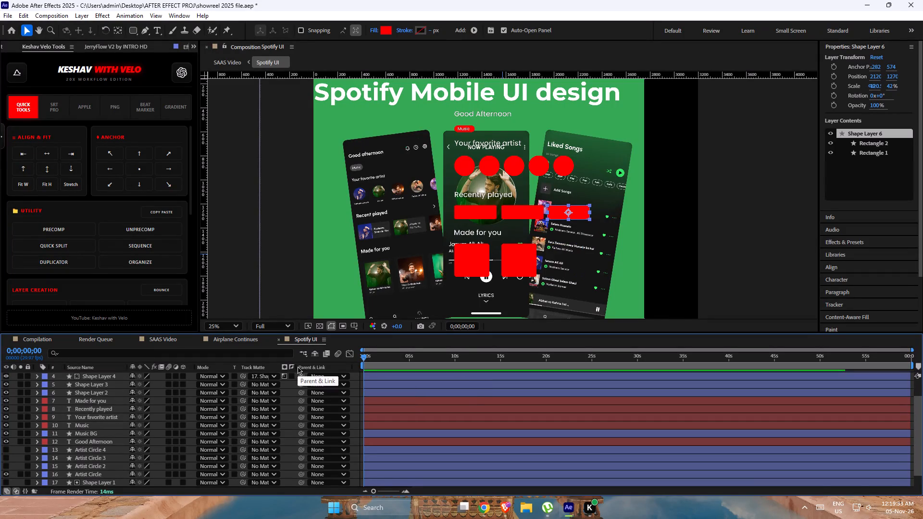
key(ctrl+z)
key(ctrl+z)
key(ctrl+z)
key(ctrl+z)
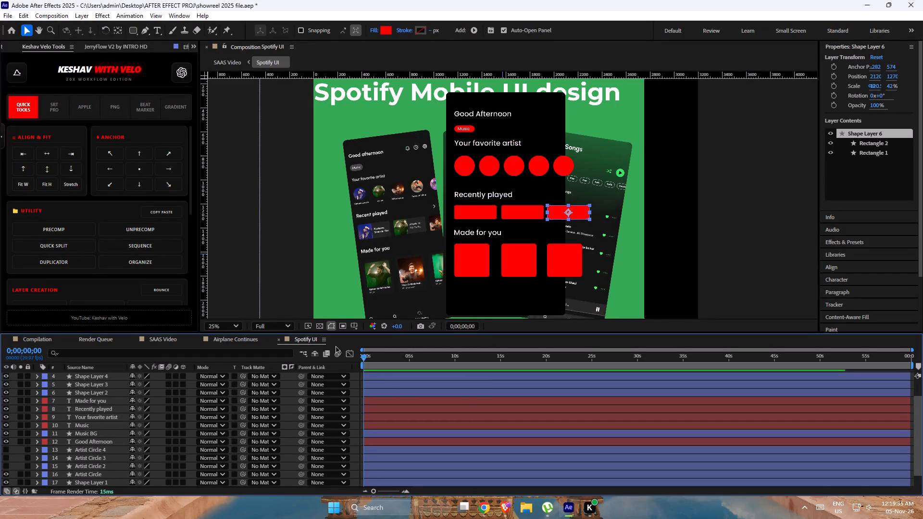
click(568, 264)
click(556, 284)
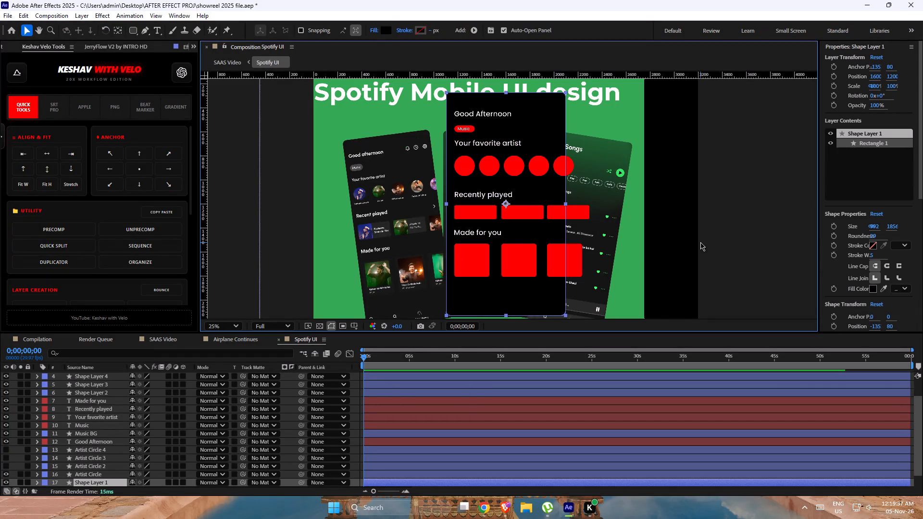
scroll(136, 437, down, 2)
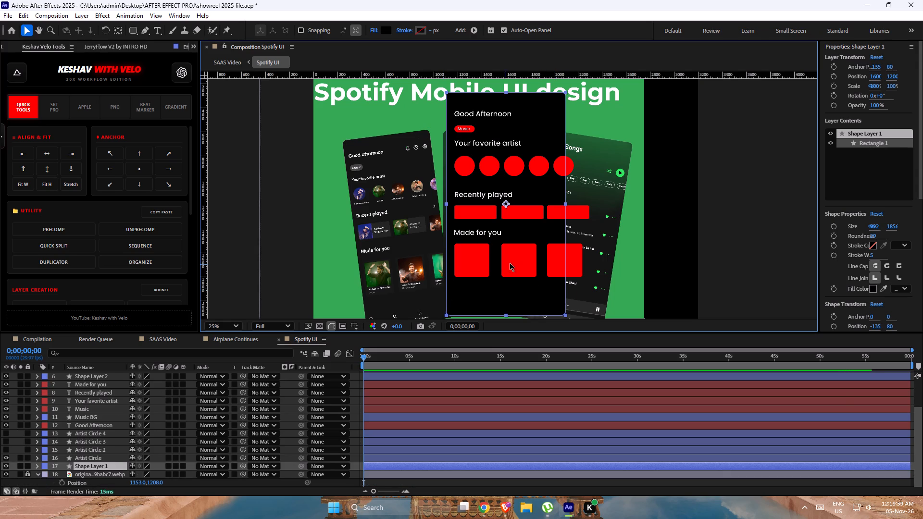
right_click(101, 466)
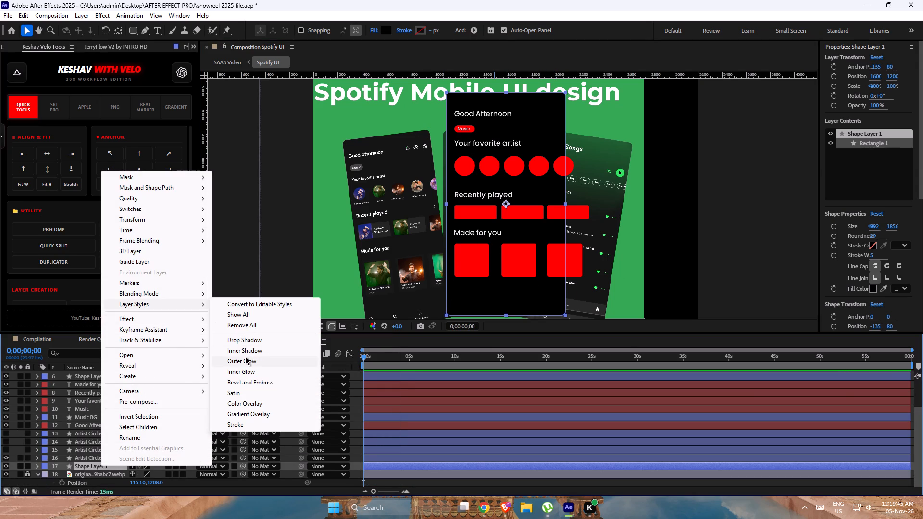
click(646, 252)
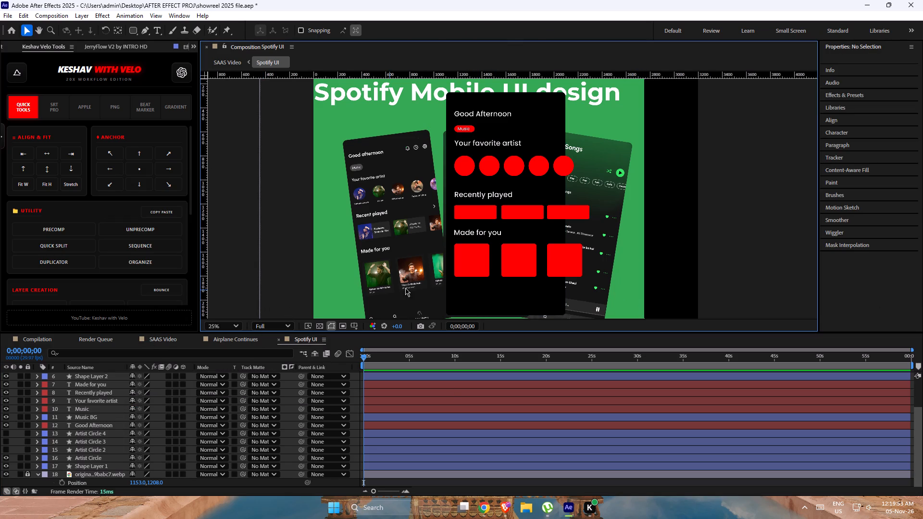
Examine the bell, clock and settings icons beside the greeting on the reference image's home screen.
middle_drag(390, 276, 395, 241)
scroll(394, 237, up, 1)
middle_drag(434, 206, 478, 344)
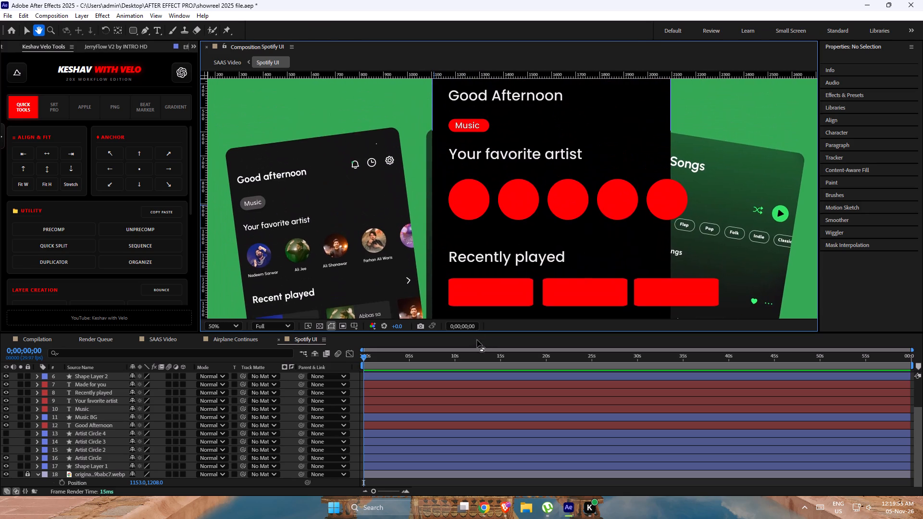
middle_drag(365, 169, 380, 193)
scroll(381, 195, up, 1)
middle_drag(325, 193, 451, 223)
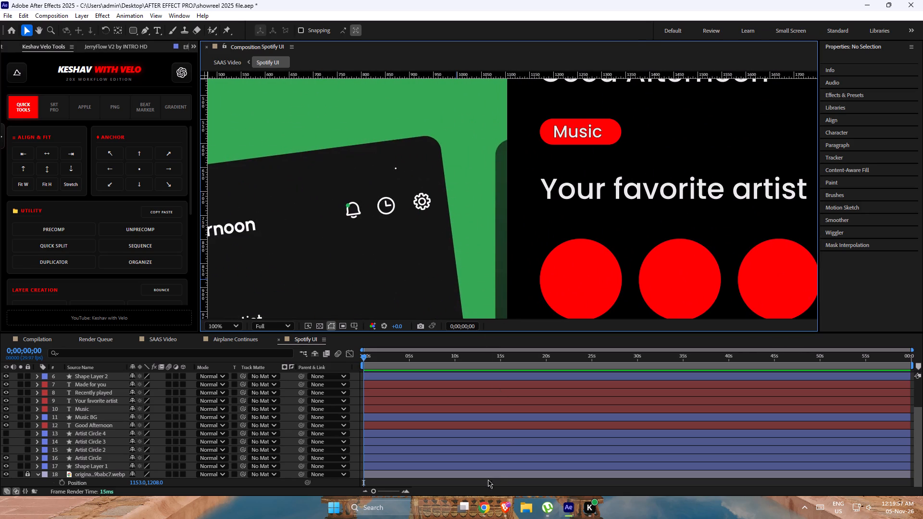
Switch to Chrome, search Google for flaticon and open the Flaticon website.
click(477, 507)
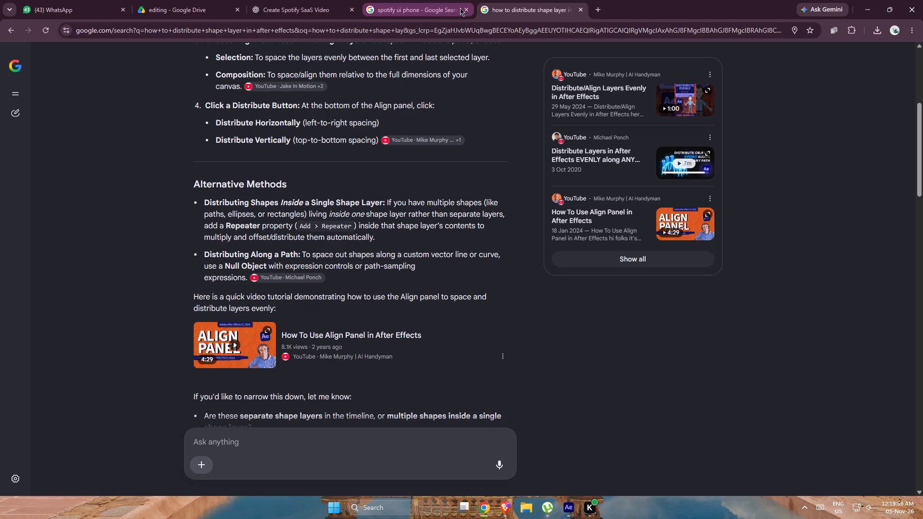
click(437, 26)
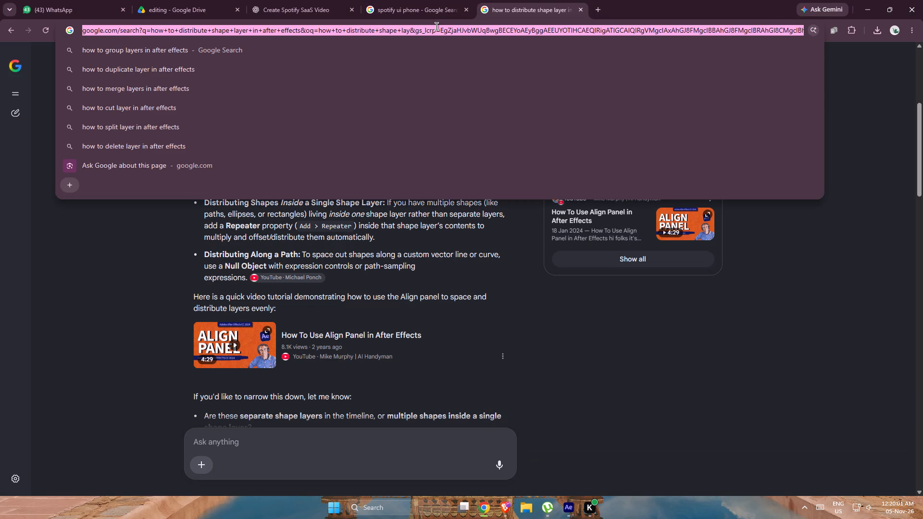
text(flaticon)
key(Return)
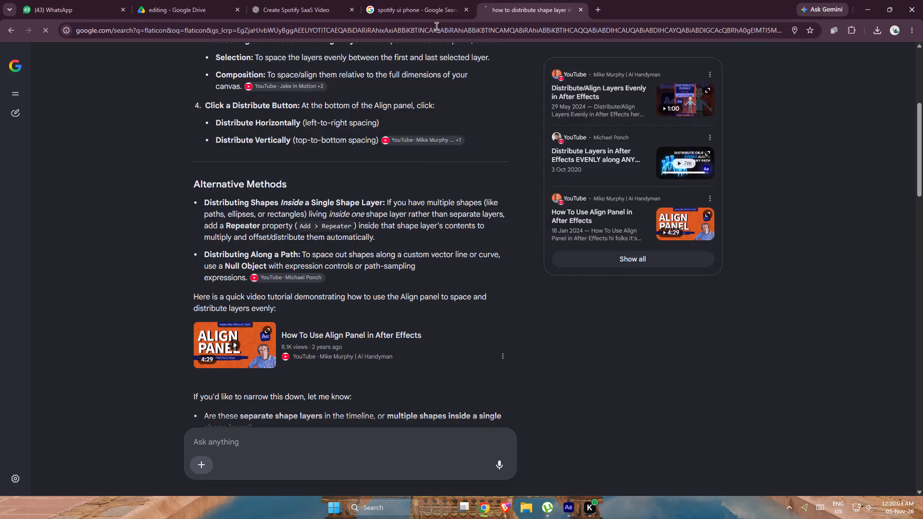
click(212, 143)
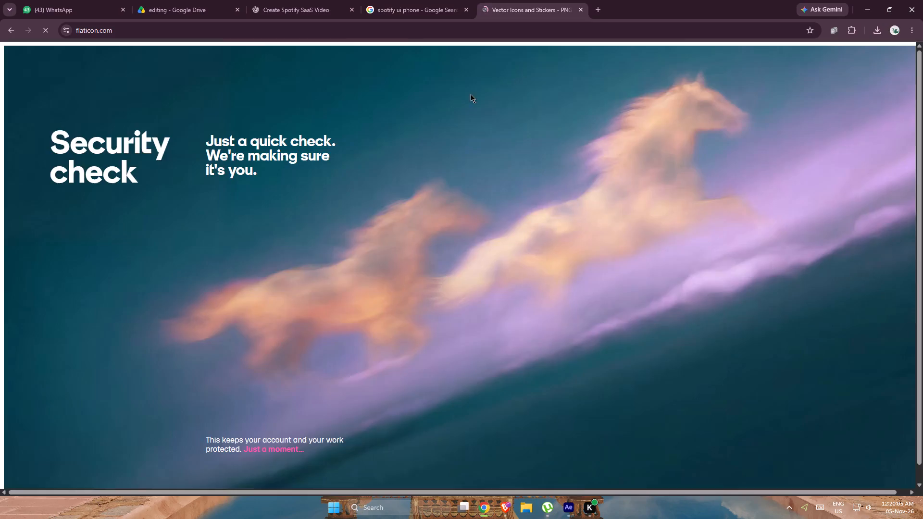
Search Flaticon for notification bells icons.
click(428, 209)
text(moti)
key(BackSpace)
key(BackSpace)
key(BackSpace)
key(BackSpace)
key(BackSpace)
key(BackSpace)
key(BackSpace)
key(BackSpace)
key(BackSpace)
key(BackSpace)
text(noti)
click(400, 211)
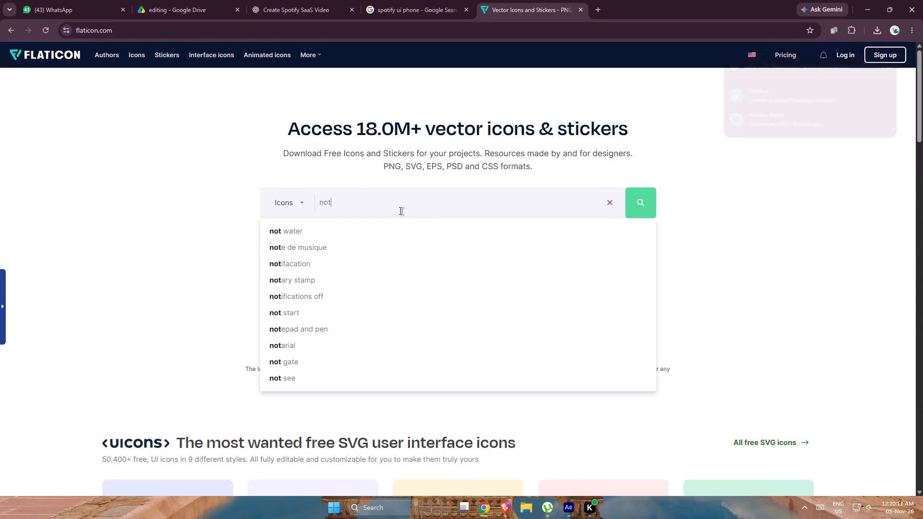
text(ifi)
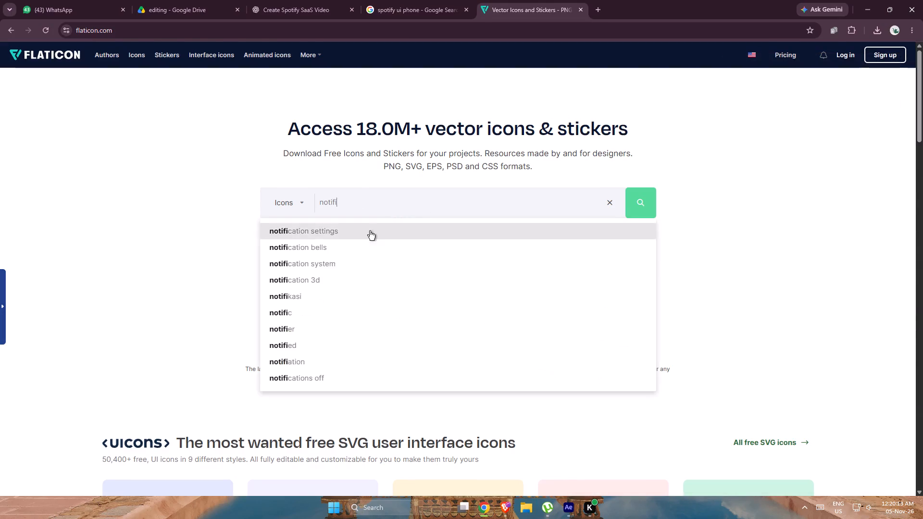
click(351, 240)
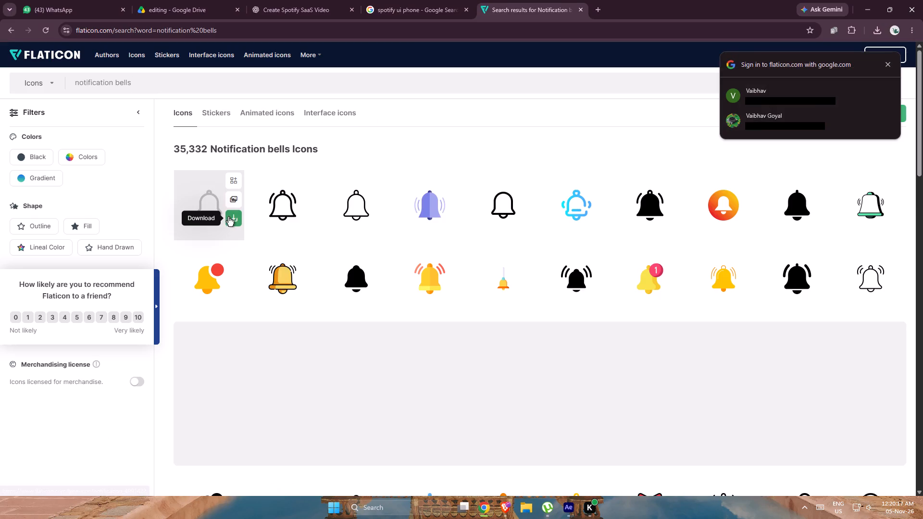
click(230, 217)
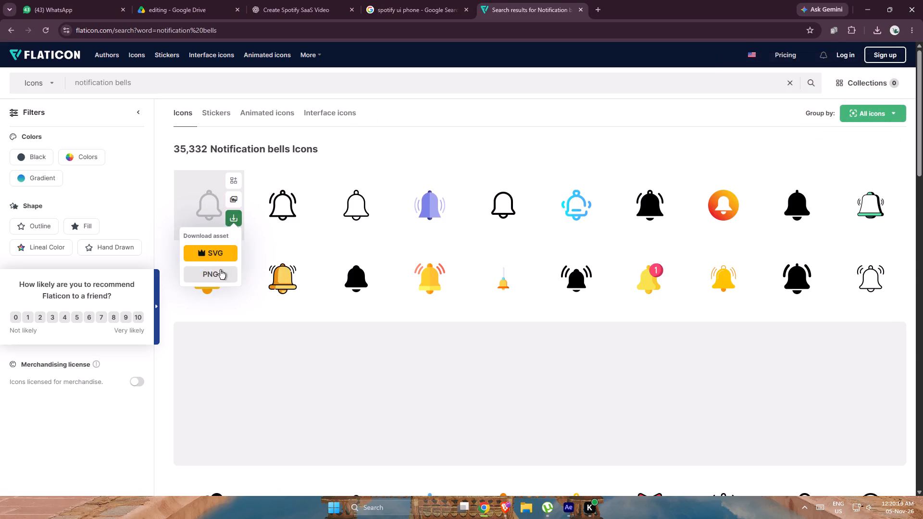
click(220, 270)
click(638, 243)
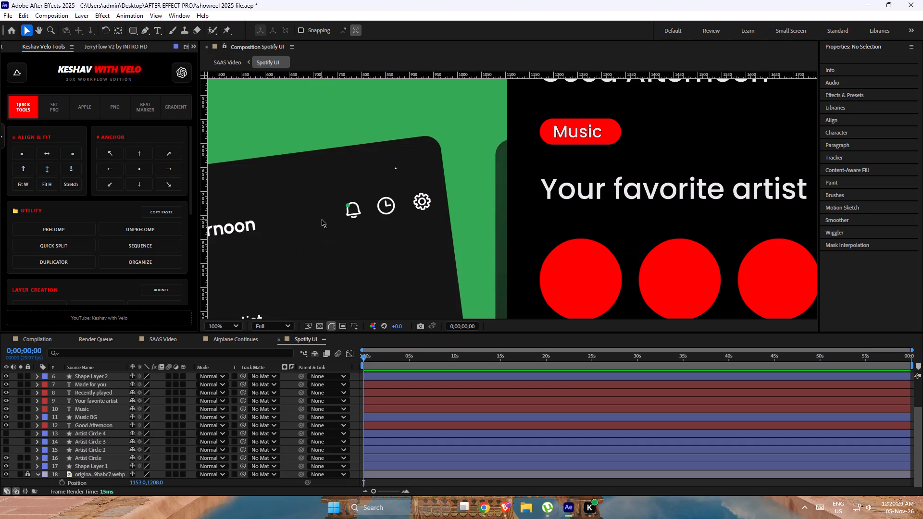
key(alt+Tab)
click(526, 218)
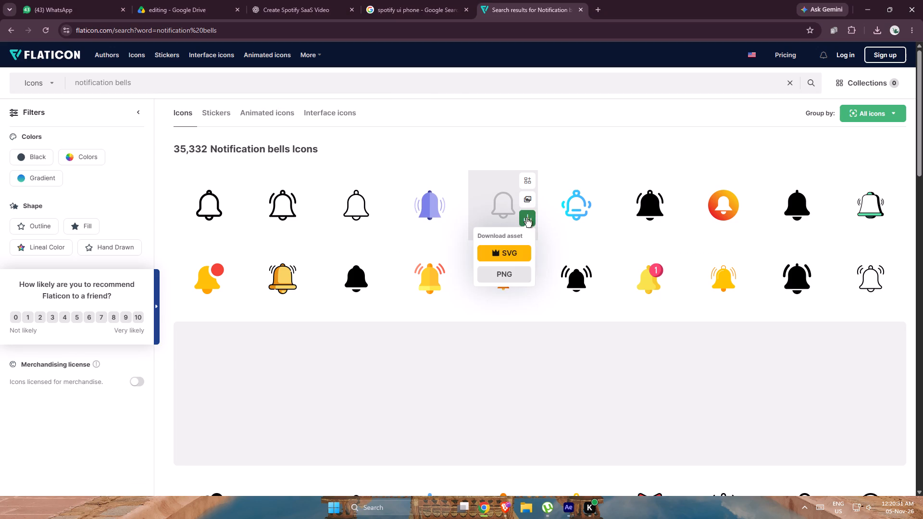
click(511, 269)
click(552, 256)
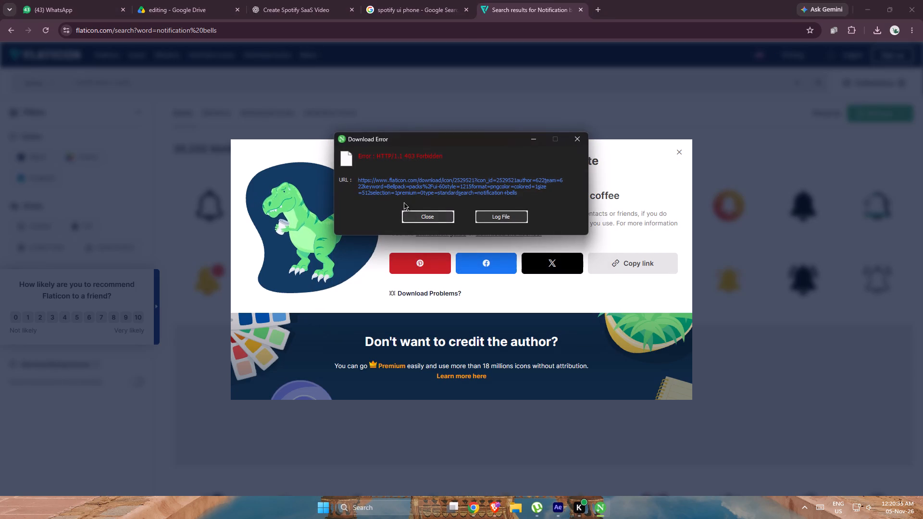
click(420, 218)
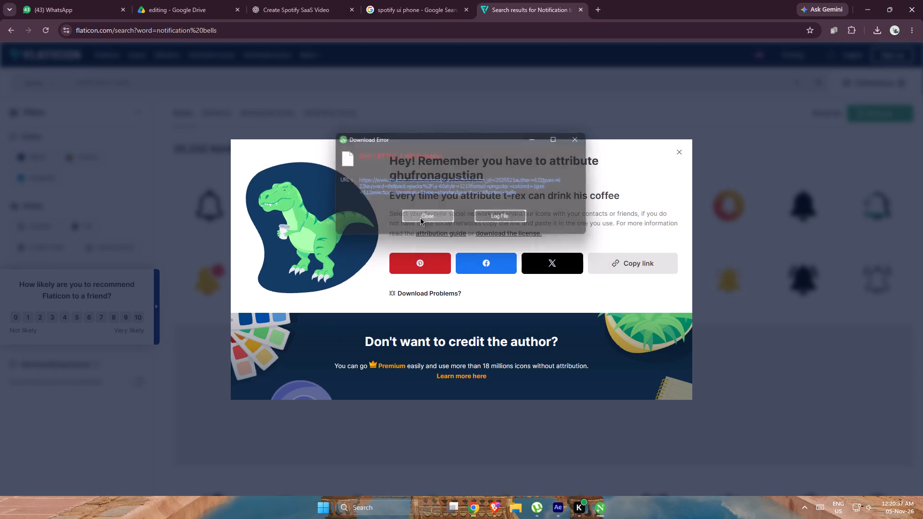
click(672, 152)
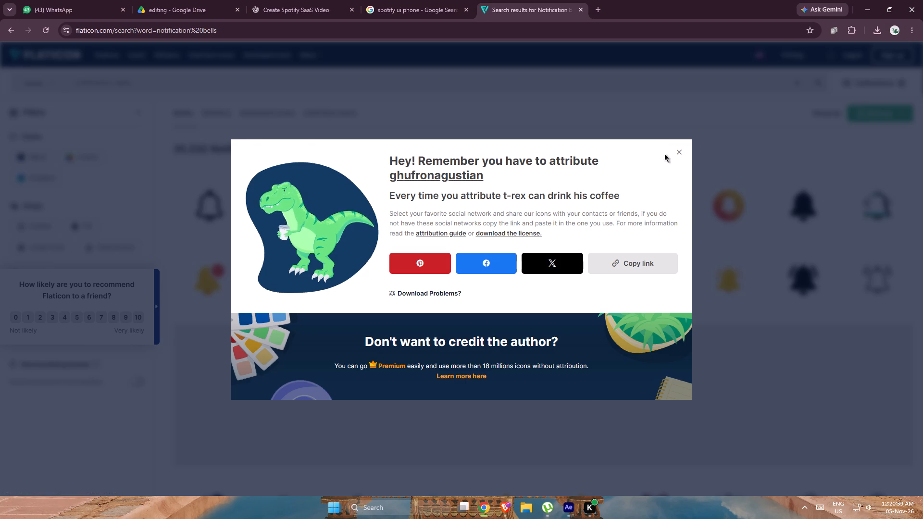
Copy the same plain outline bell image and save it as 2529521.png in the Spotify SAAS Assests folder.
right_click(504, 200)
click(553, 366)
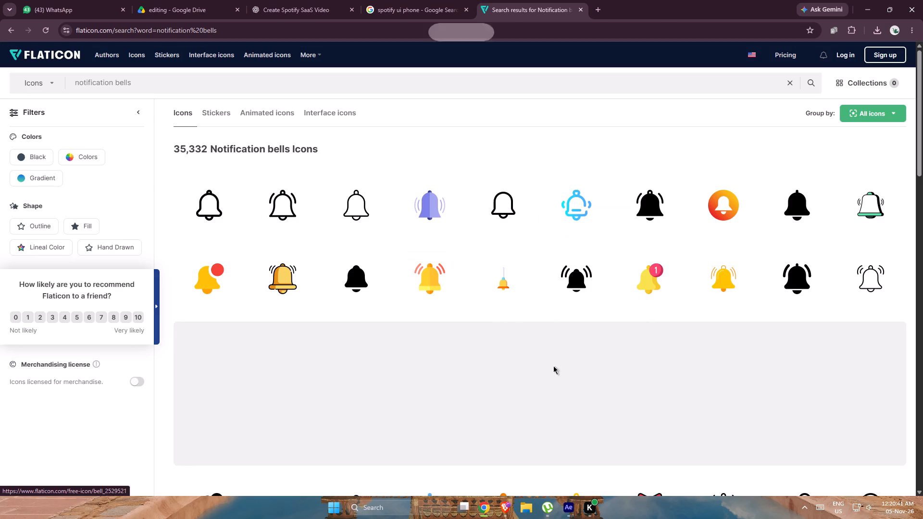
right_click(491, 205)
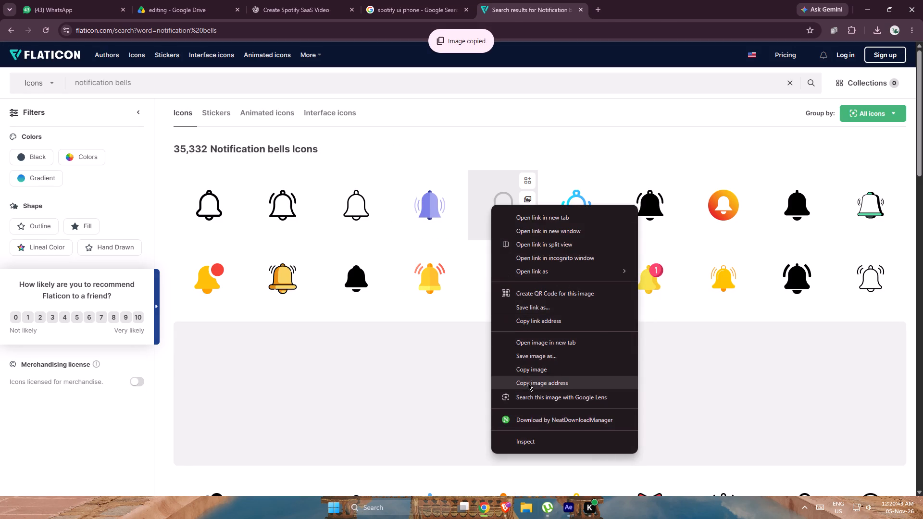
click(532, 361)
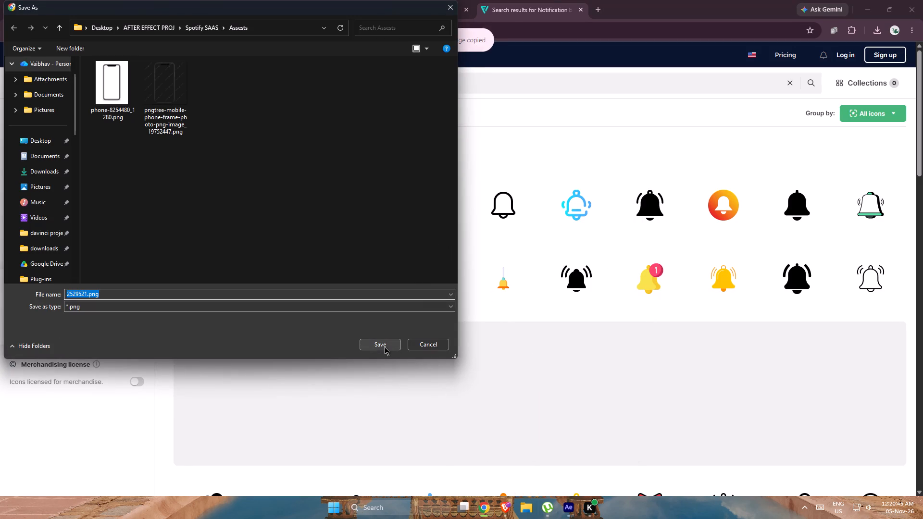
click(380, 347)
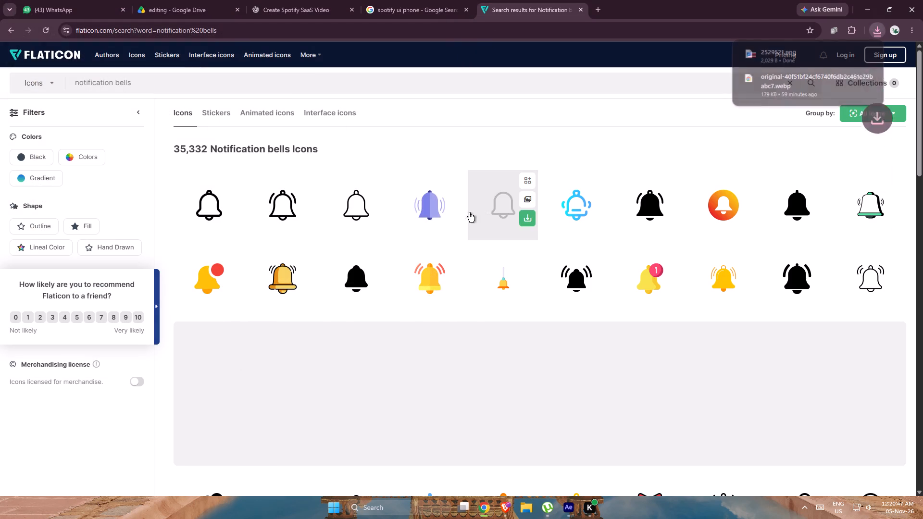
Check the reference header icons in After Effects and search Flaticon for timer icons.
triple_click(300, 81)
key(alt+Tab)
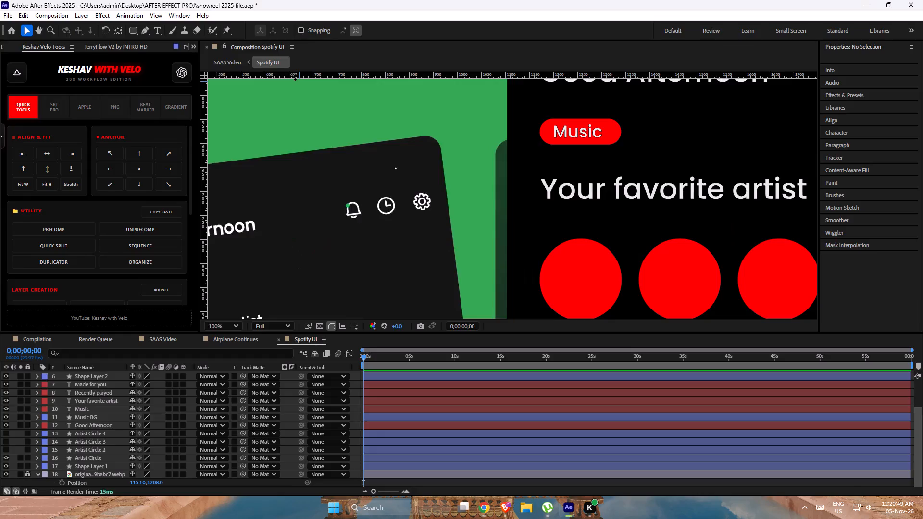
key(alt+Tab)
text(yi)
key(BackSpace)
key(BackSpace)
text(timer)
key(Return)
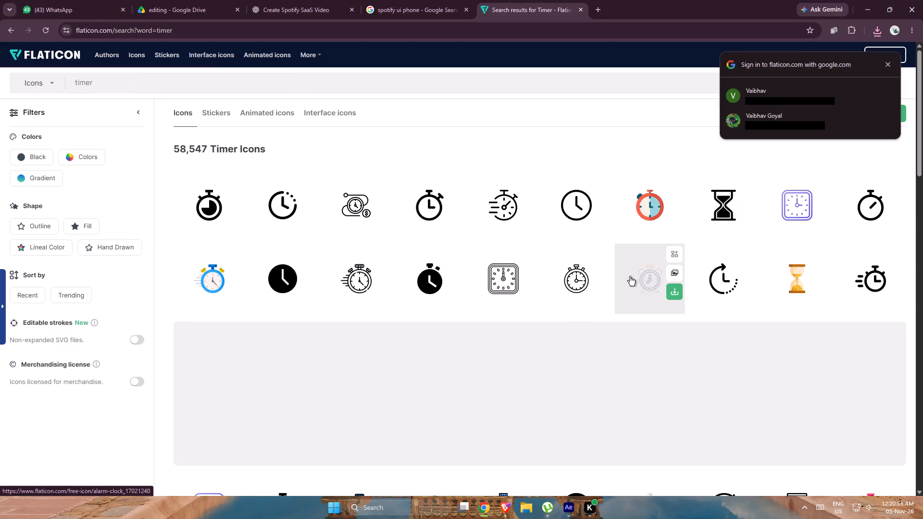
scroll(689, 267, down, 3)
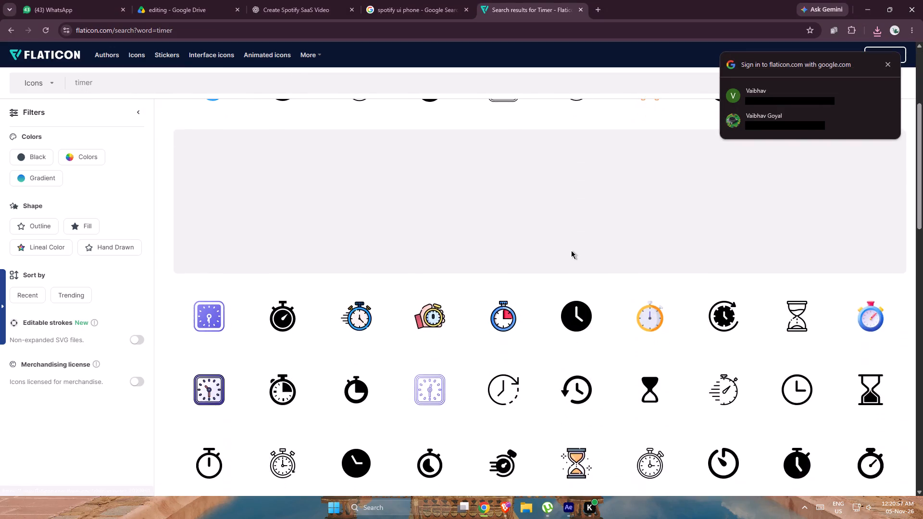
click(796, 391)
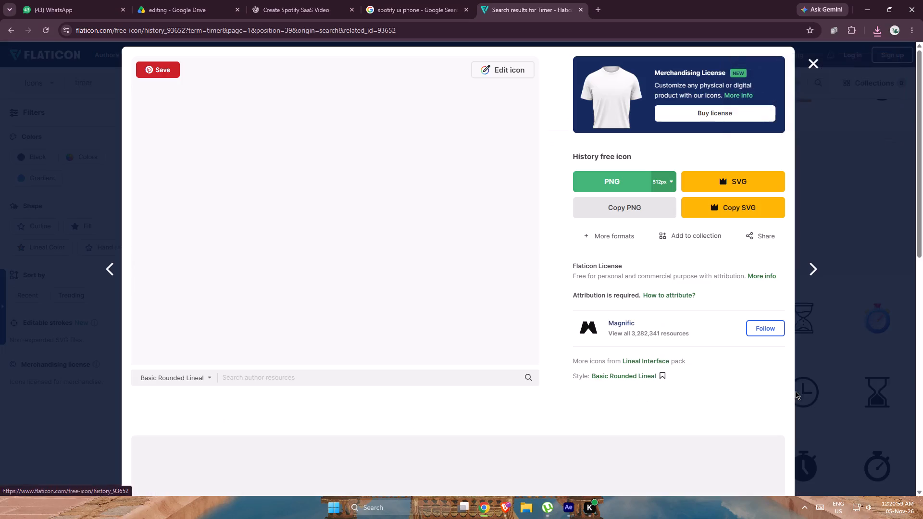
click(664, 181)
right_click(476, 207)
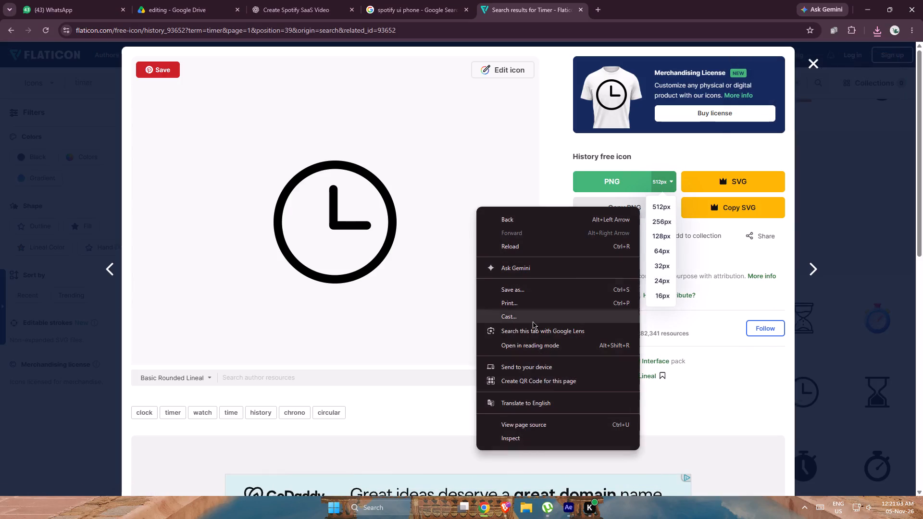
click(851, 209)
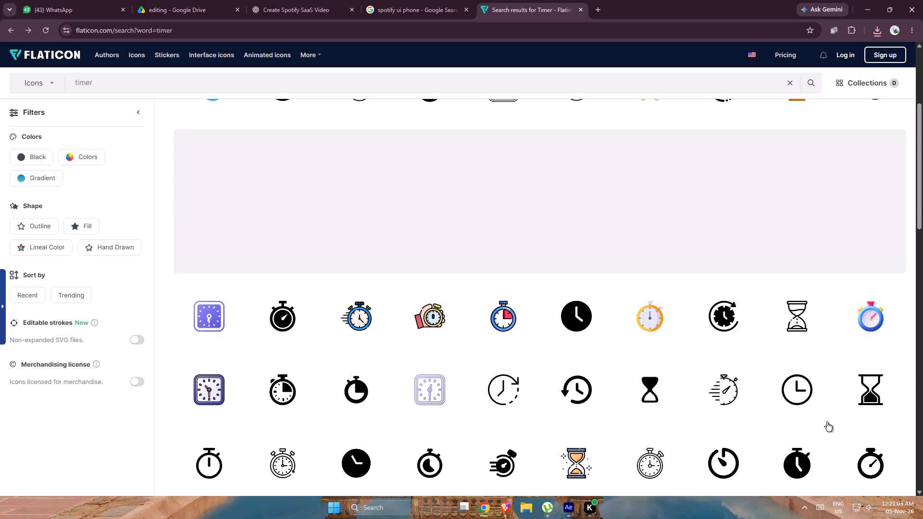
Save the plain outline clock image as 93652.png in the Assests folder.
right_click(798, 386)
click(729, 294)
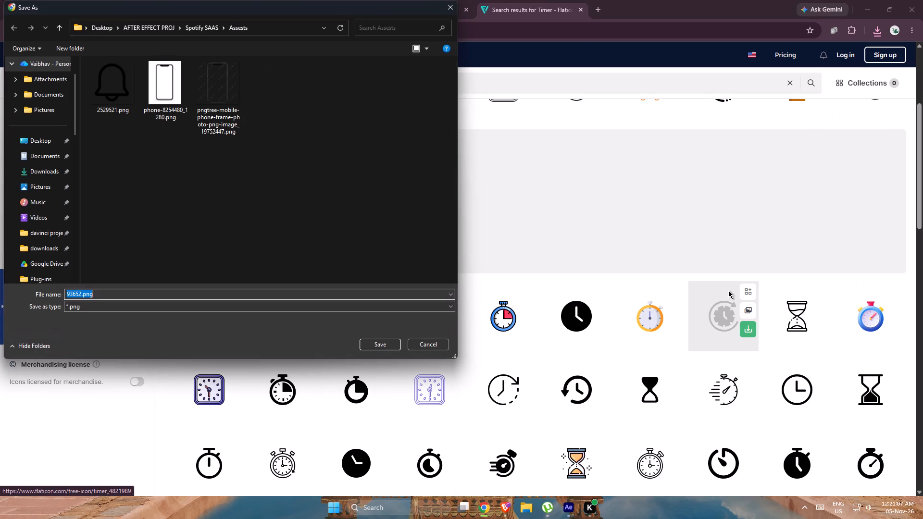
key(Return)
Search Flaticon for setting and save the outline gear matching the reference as 2099058.png in the Assests folder.
scroll(349, 283, up, 6)
triple_click(198, 89)
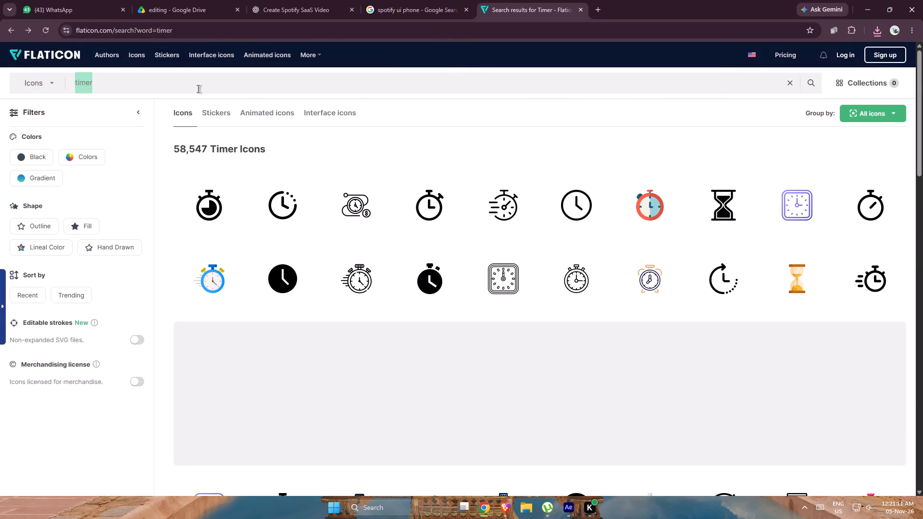
text(setting)
key(Return)
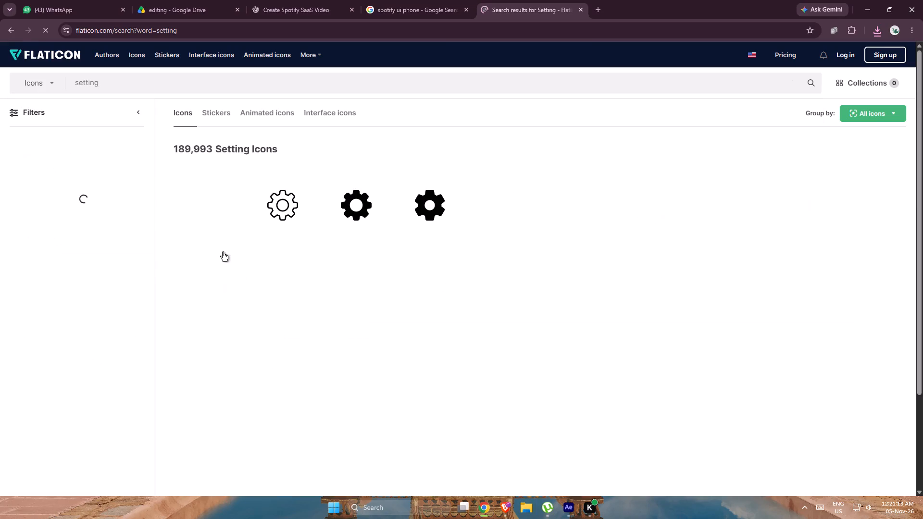
key(alt+Tab)
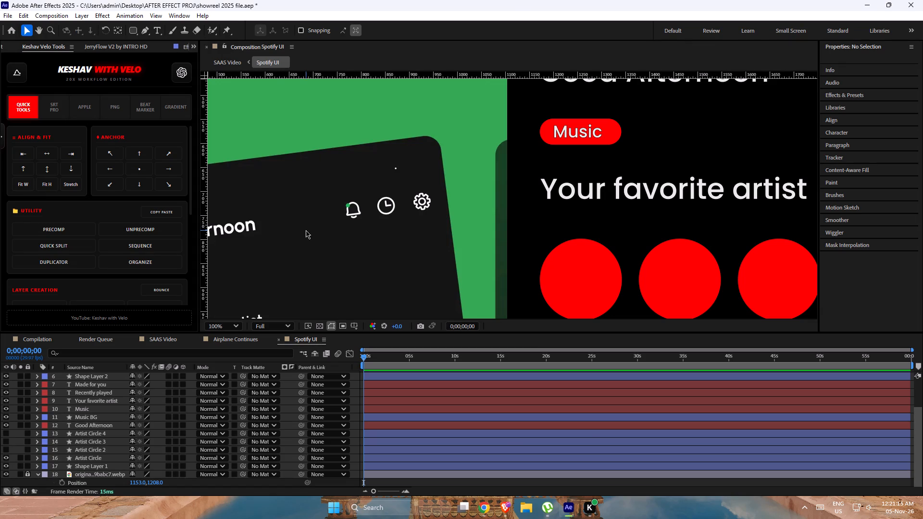
key(alt+Tab)
right_click(269, 222)
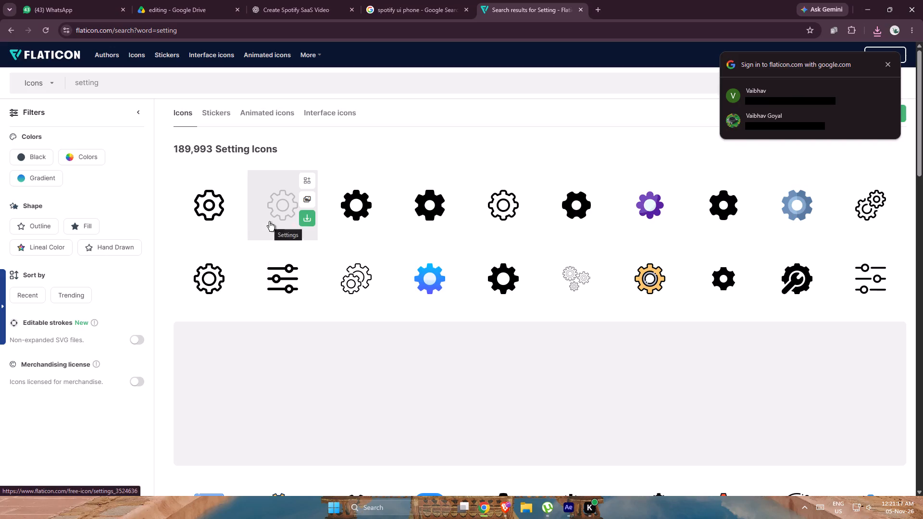
right_click(341, 200)
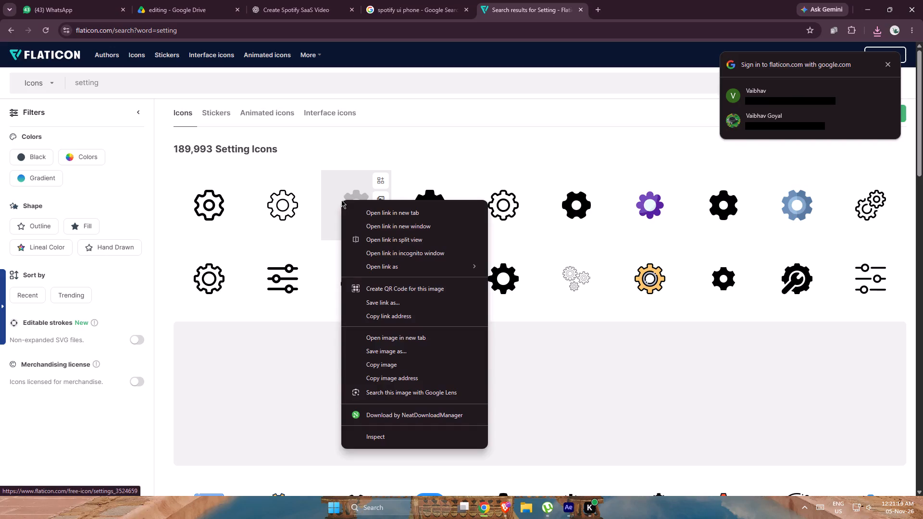
drag(395, 358, 306, 209)
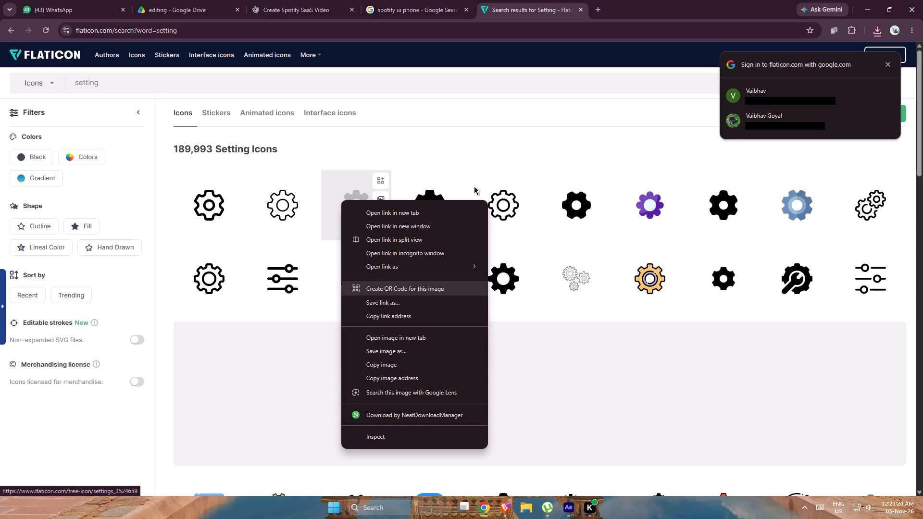
right_click(501, 191)
click(558, 345)
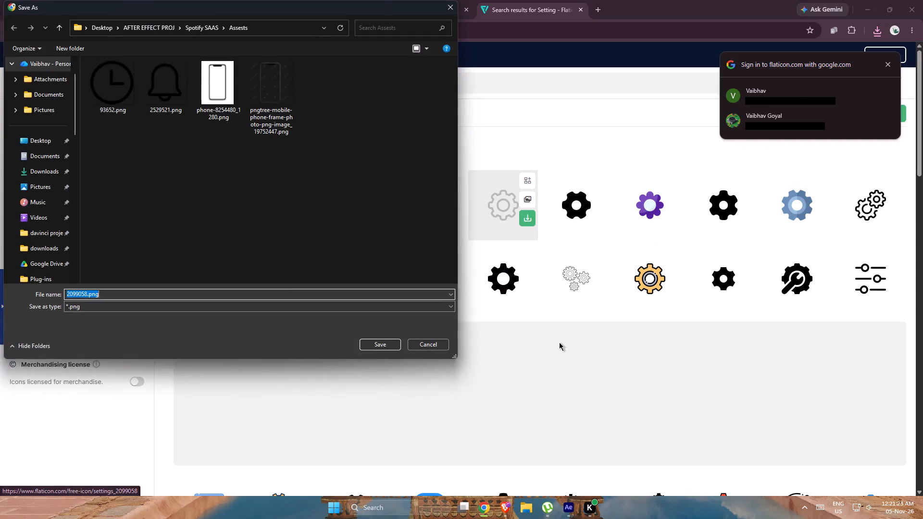
key(Return)
Switch to After Effects and examine the Home, Search and library icons in the reference home screen's bottom navigation.
key(alt+Tab)
middle_drag(335, 249, 398, 171)
scroll(398, 171, down, 1)
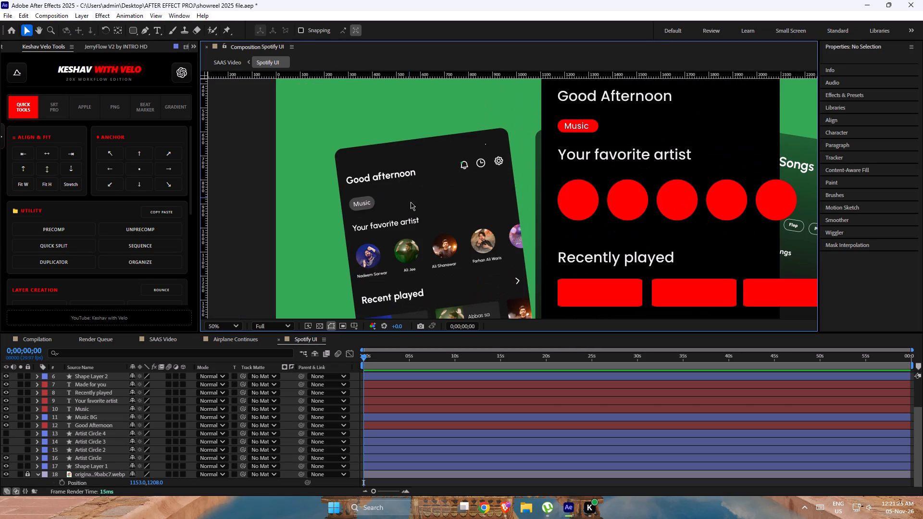
middle_drag(417, 216, 410, 192)
middle_drag(418, 234, 390, 155)
scroll(401, 195, down, 1)
middle_drag(419, 236, 417, 219)
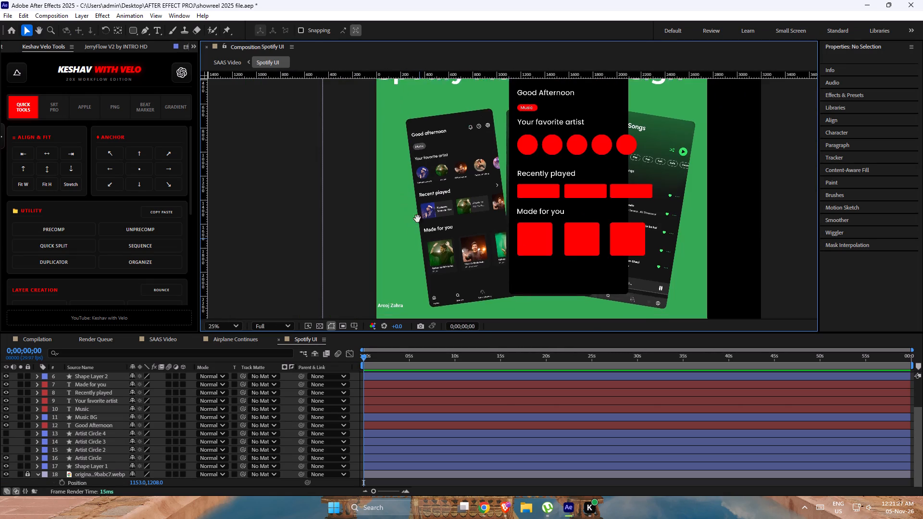
middle_drag(417, 219, 408, 183)
scroll(445, 238, up, 1)
middle_drag(428, 262, 456, 183)
scroll(381, 229, up, 1)
middle_drag(372, 232, 458, 221)
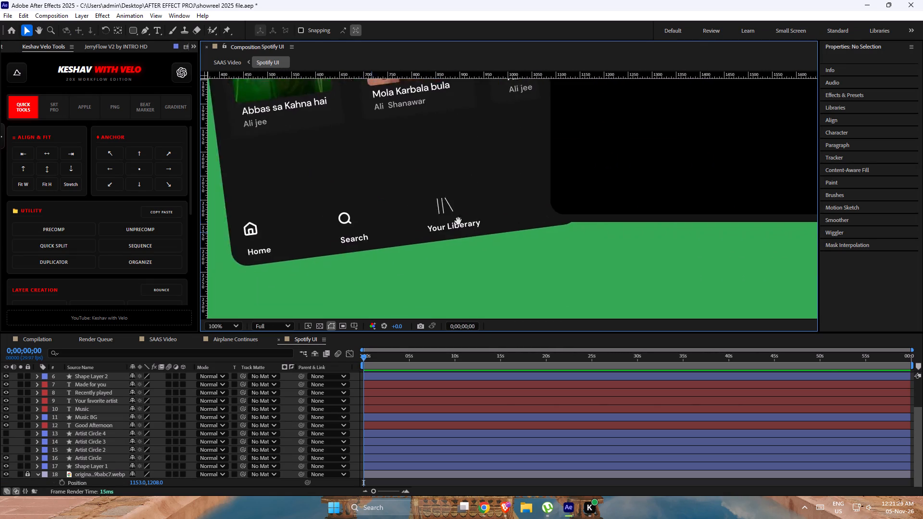
middle_drag(458, 221, 586, 222)
Switch back to Chrome and search Flaticon for home icons.
key(alt+Tab)
double_click(287, 85)
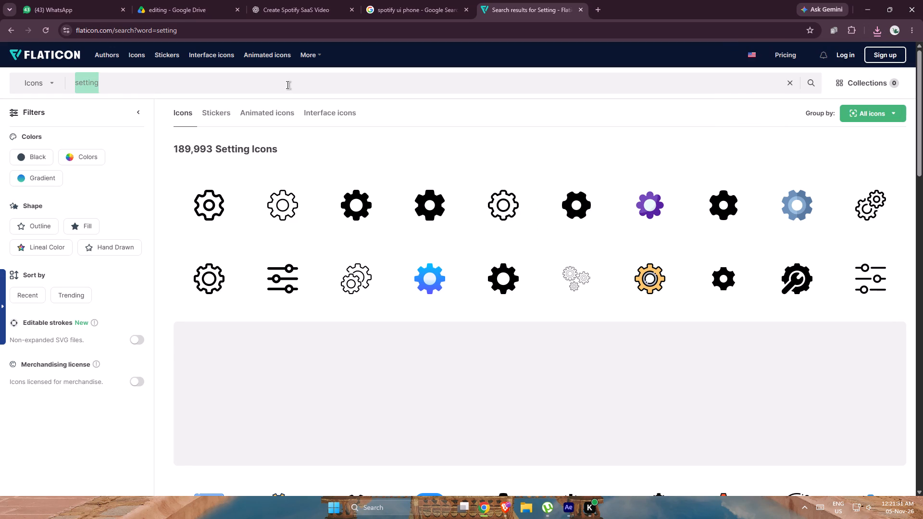
text(home)
key(Return)
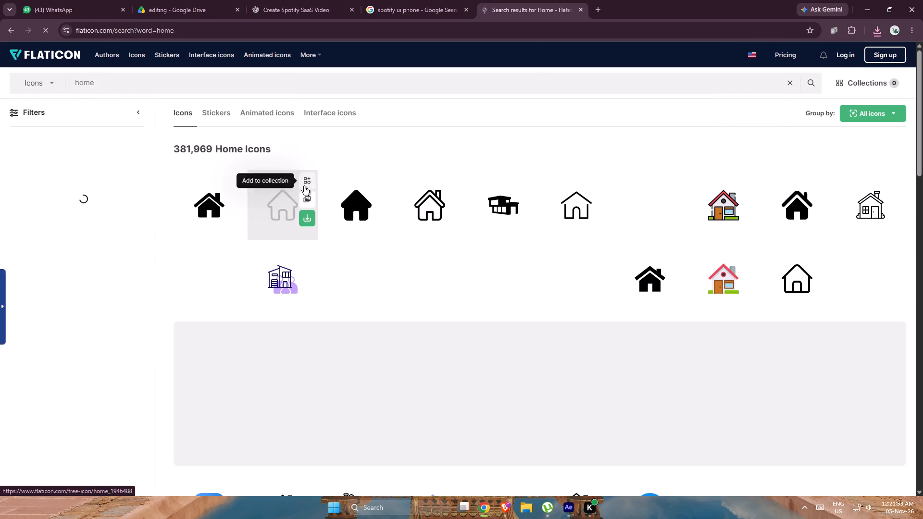
Save the plain outline house icon from the home results as 1946488.png in the Assests folder.
key(alt+Tab)
key(alt+Tab)
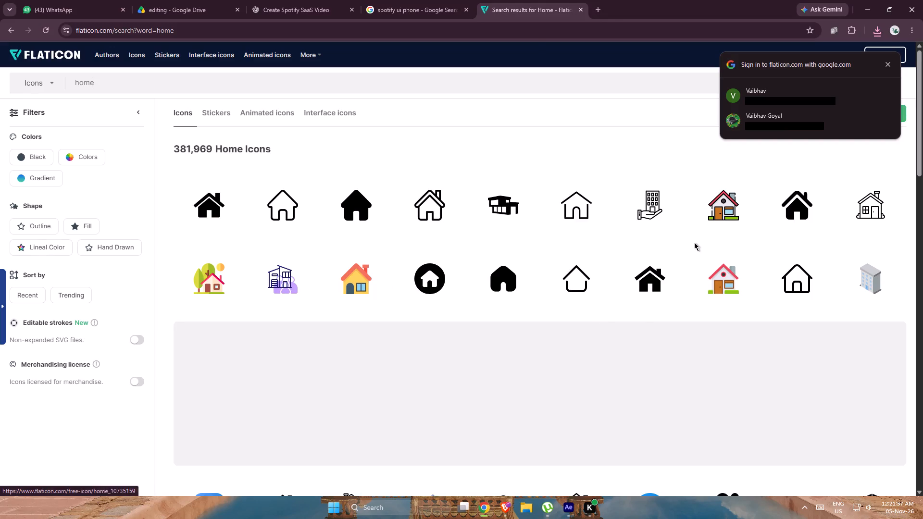
right_click(284, 208)
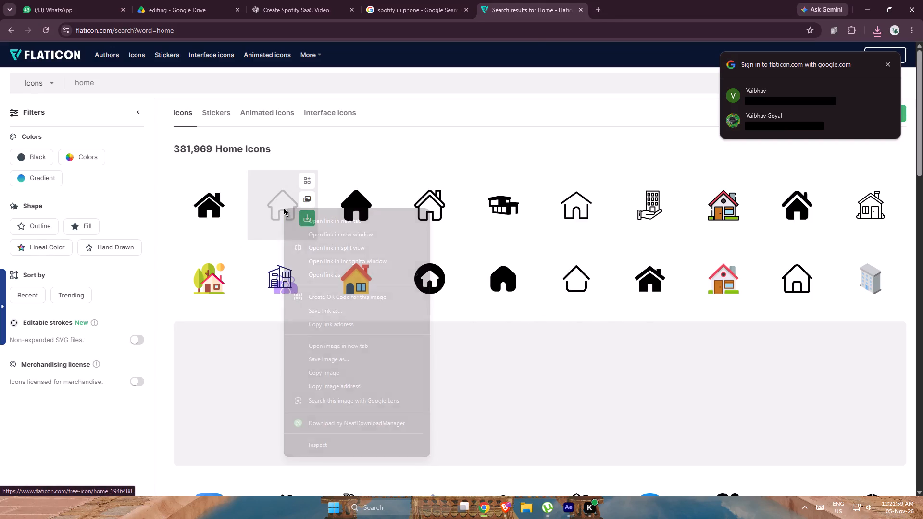
click(344, 358)
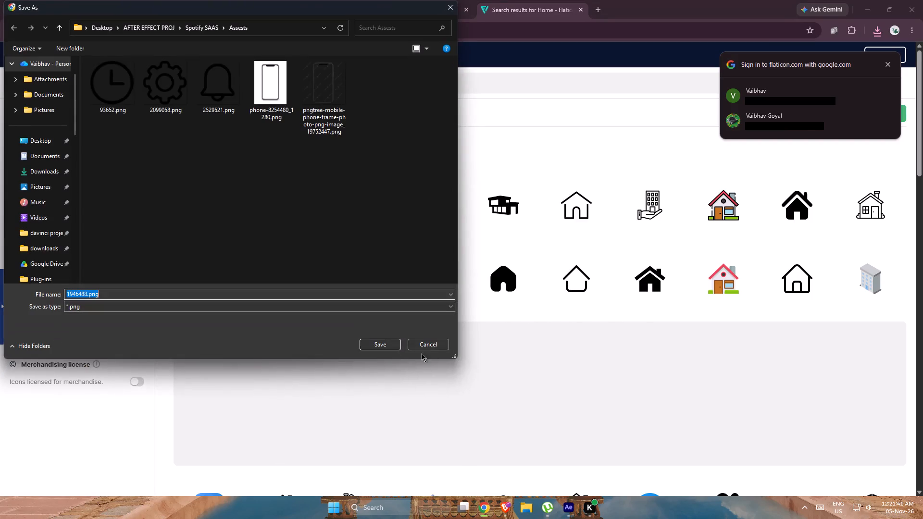
click(374, 346)
Search Flaticon for search and save the thin outline magnifying glass as 54481.png in the Assests folder.
key(alt+Tab)
key(alt+Tab)
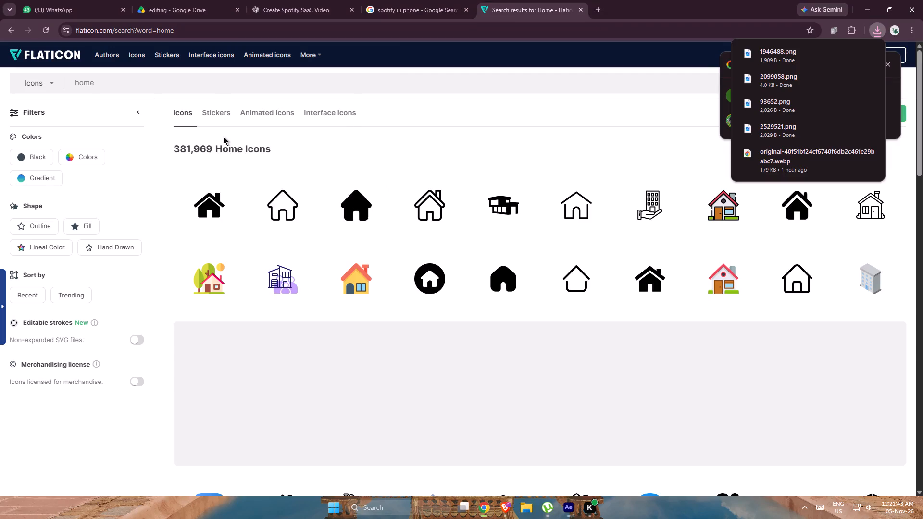
double_click(206, 89)
text(search)
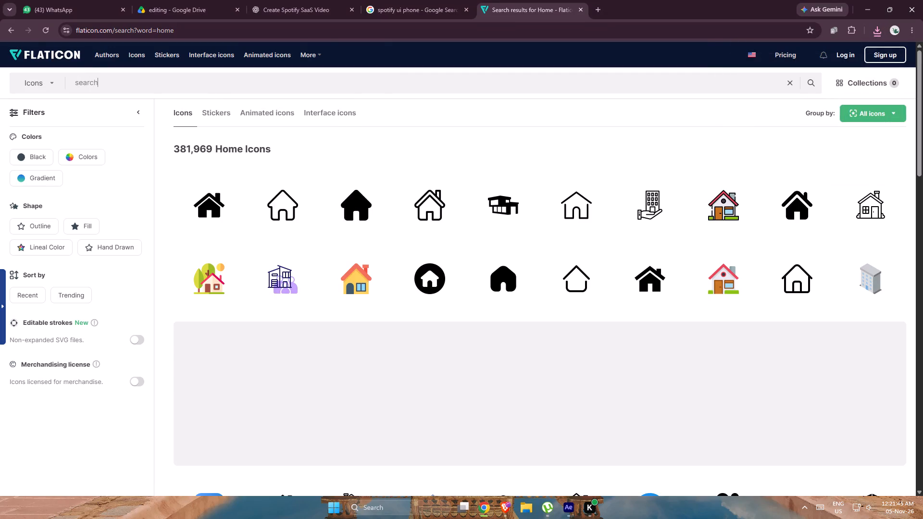
key(Return)
right_click(294, 211)
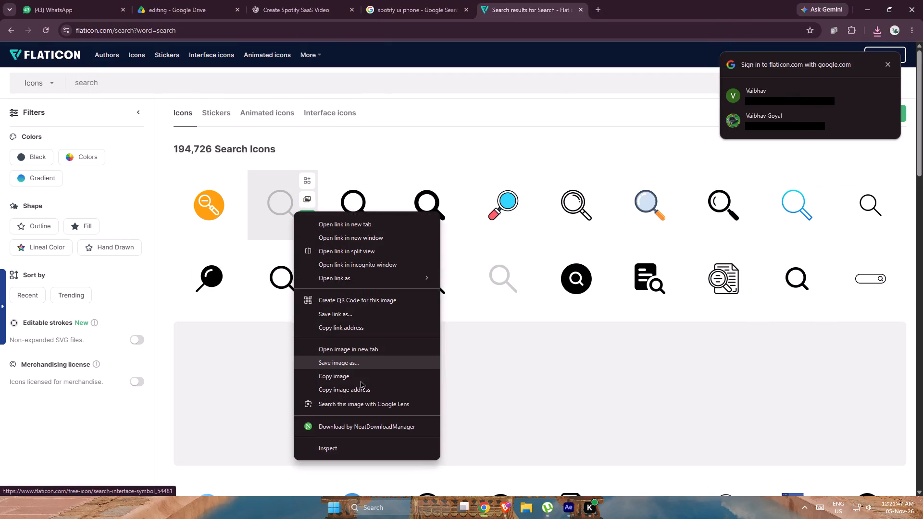
click(362, 369)
click(390, 340)
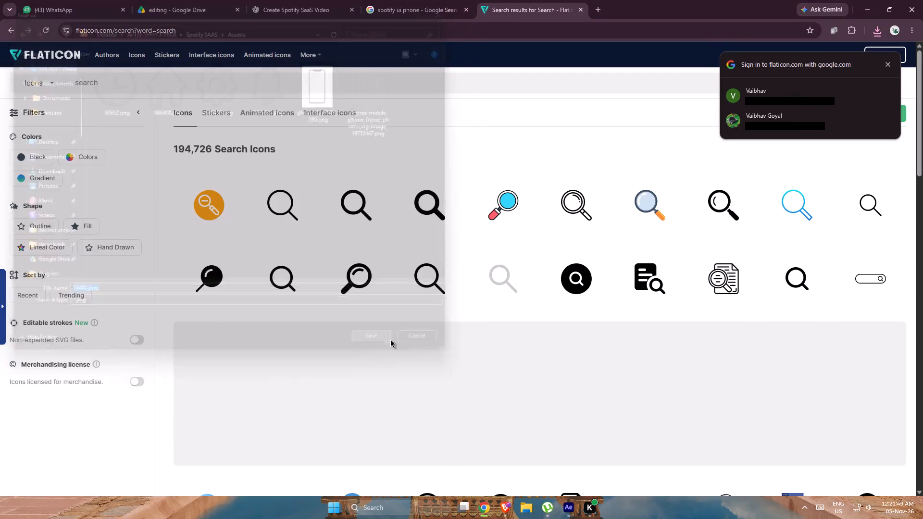
Check the reference's bottom navigation, search Flaticon for library, and save the solid three-book icon as 2908601.png in the Assests folder.
key(alt+Tab)
middle_drag(525, 239, 409, 239)
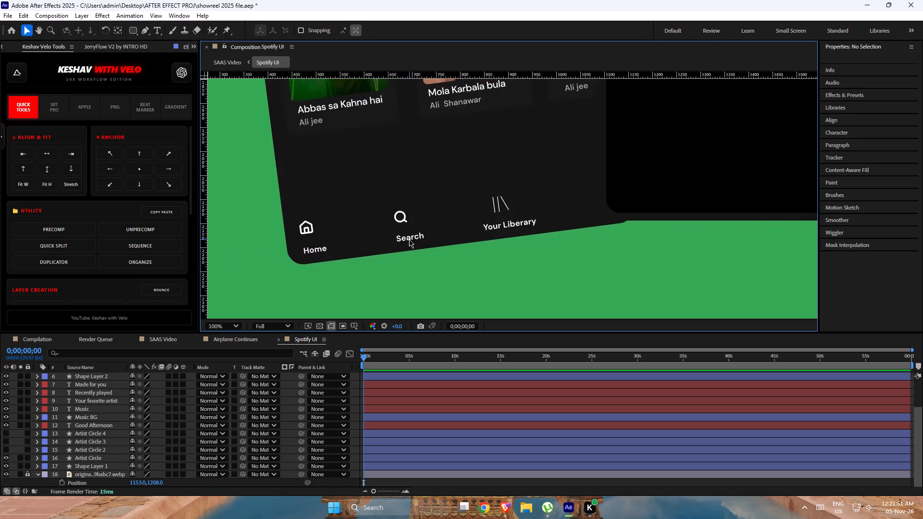
key(alt+Tab)
double_click(146, 74)
text(libratry)
key(BackSpace)
key(BackSpace)
key(BackSpace)
text(ry)
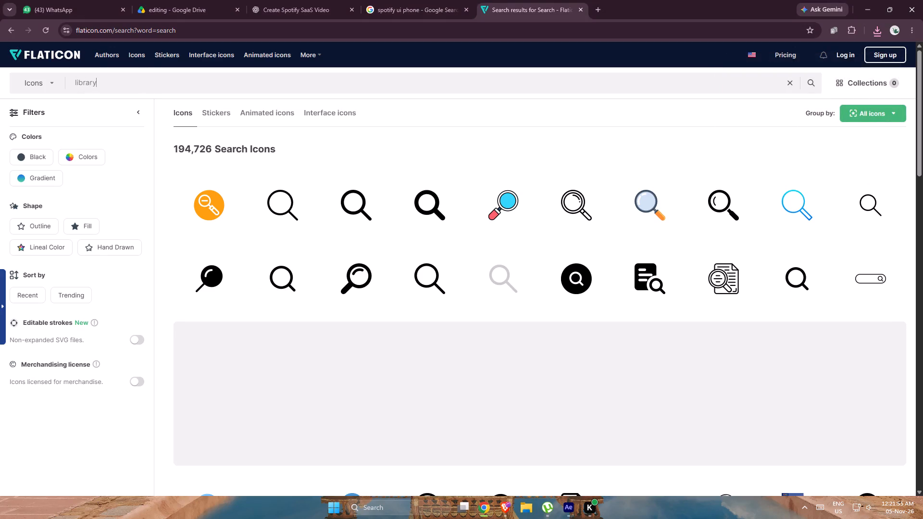
key(Return)
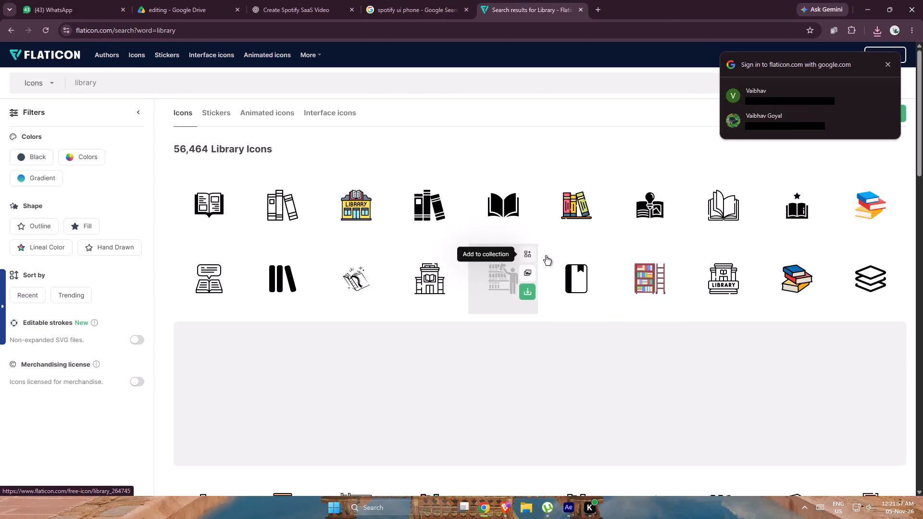
scroll(559, 244, down, 2)
right_click(280, 150)
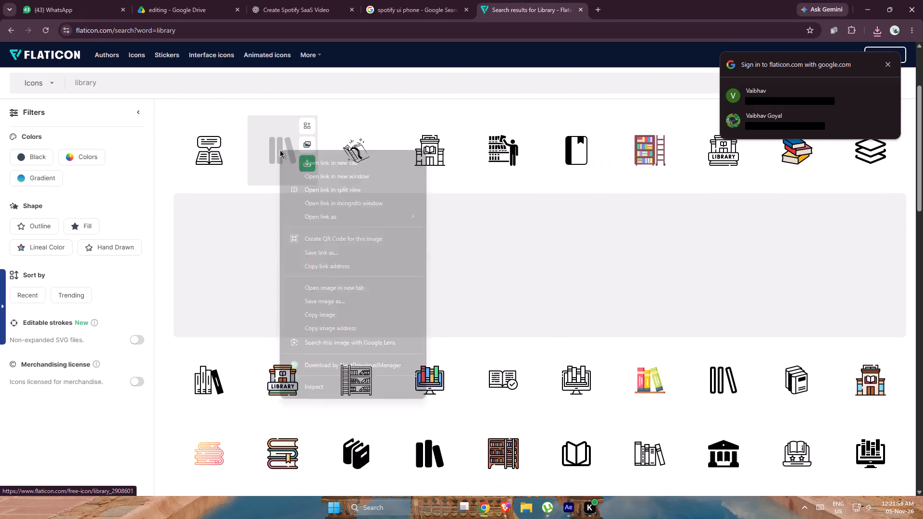
click(338, 306)
click(374, 344)
Switch to After Effects and examine the Your Liberary icon and the area beside it in the reference's bottom navigation.
key(alt+Tab)
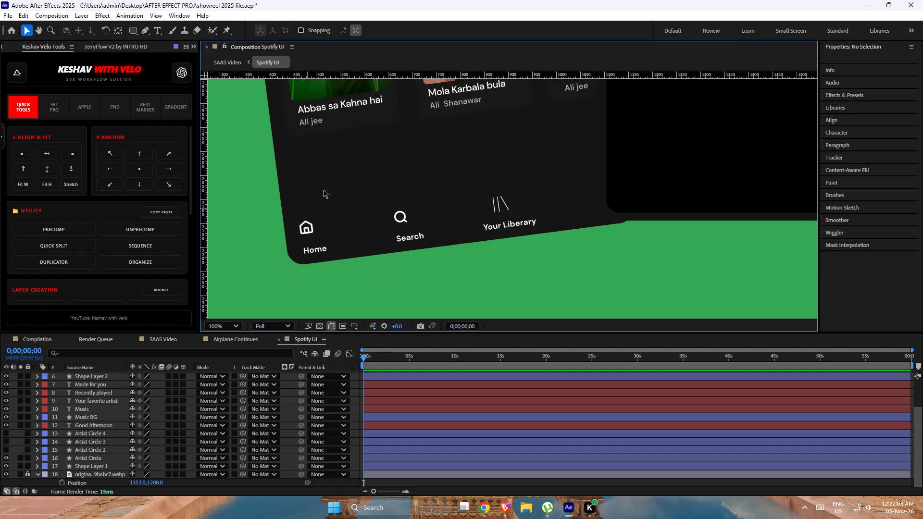
middle_drag(501, 174, 374, 198)
scroll(6, 455, down, 2)
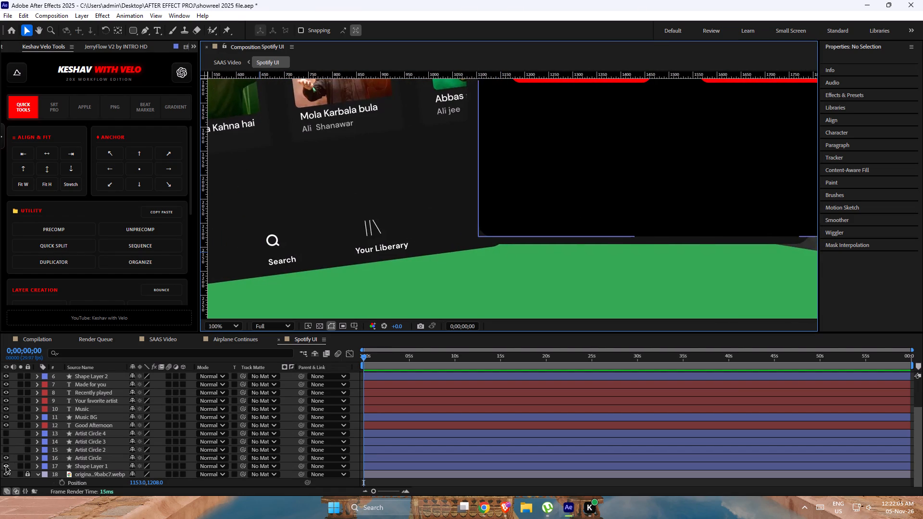
click(6, 466)
click(6, 466)
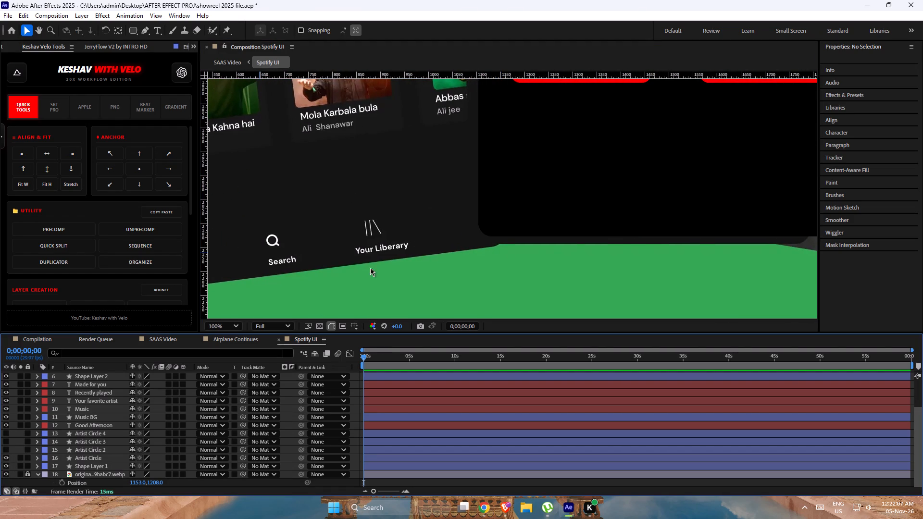
middle_drag(392, 210, 461, 226)
scroll(461, 226, down, 1)
Switch to Chrome and search Flaticon for playlist icons.
key(alt+Tab)
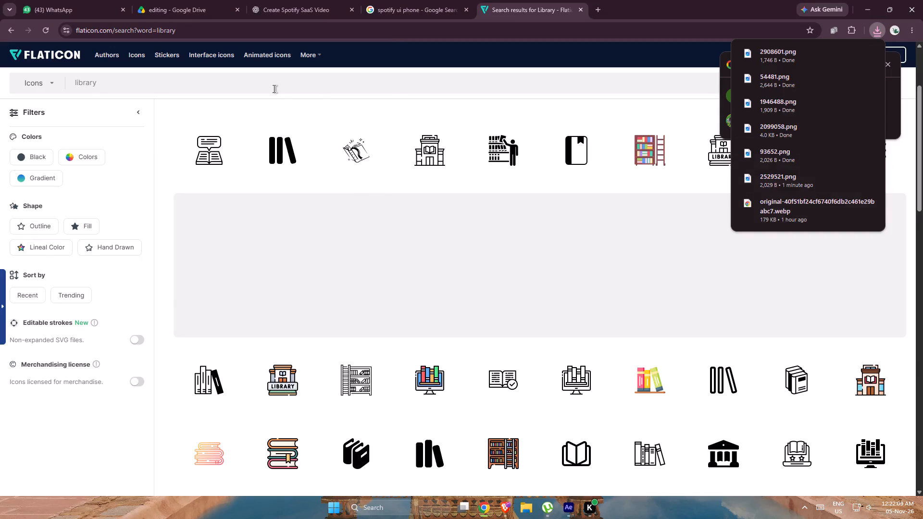
double_click(274, 89)
text(playlist)
key(Return)
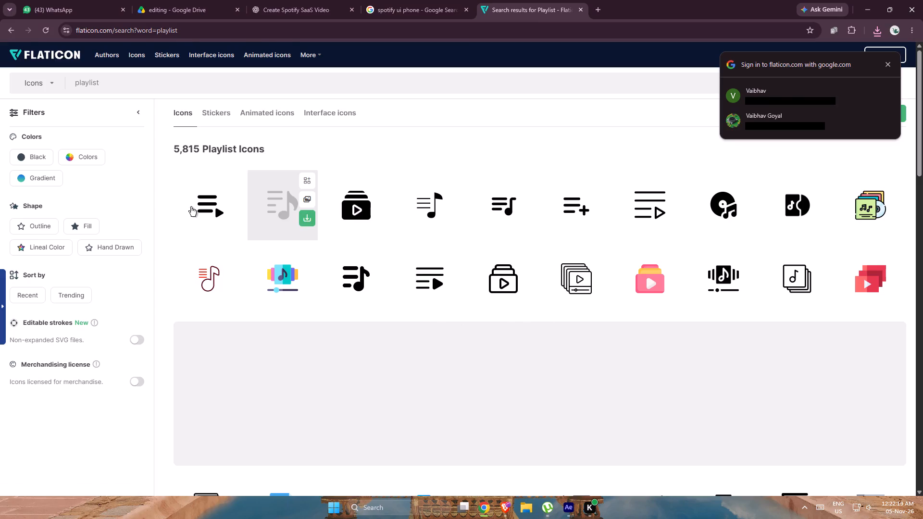
Switch to After Effects and compare the bottom navigation icons across the reference's phone screens.
key(alt+Tab)
scroll(476, 222, down, 1)
scroll(474, 218, up, 1)
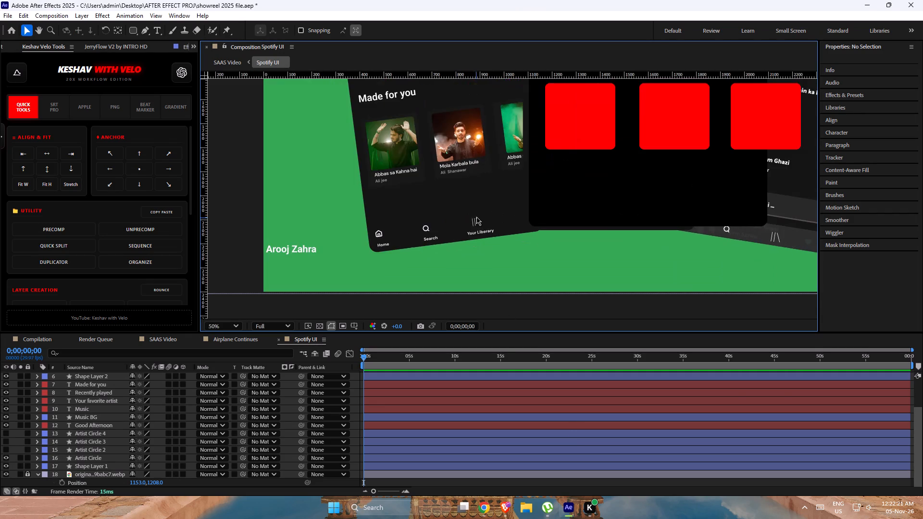
scroll(478, 210, down, 2)
scroll(479, 208, up, 1)
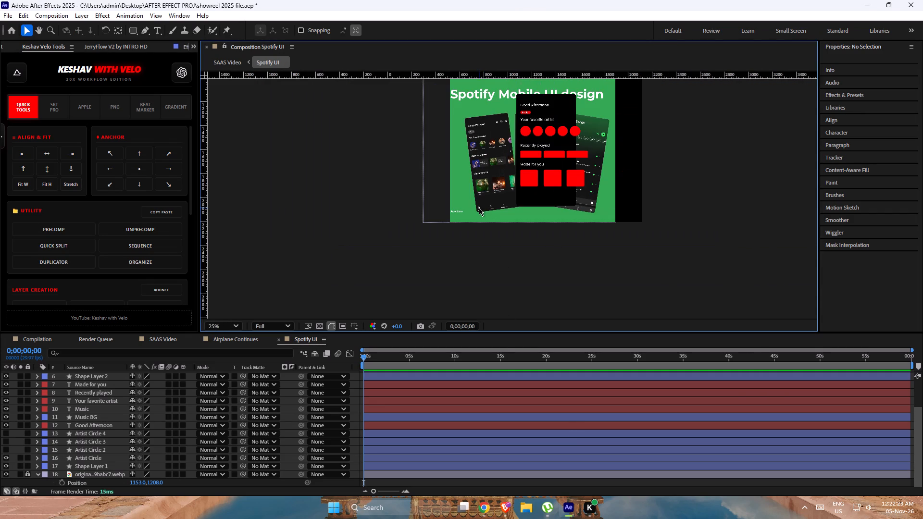
click(922, 518)
key(alt+Tab)
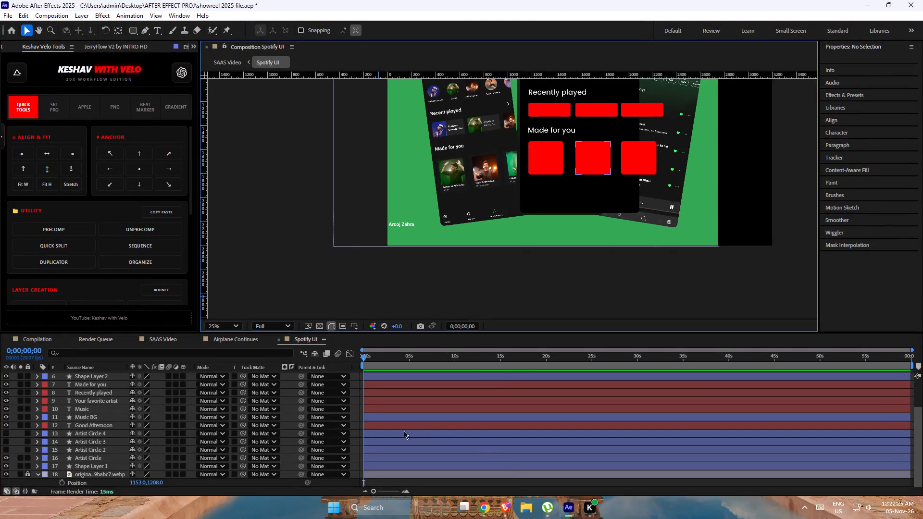
Return to Chrome and browse the playlist icon results.
click(502, 513)
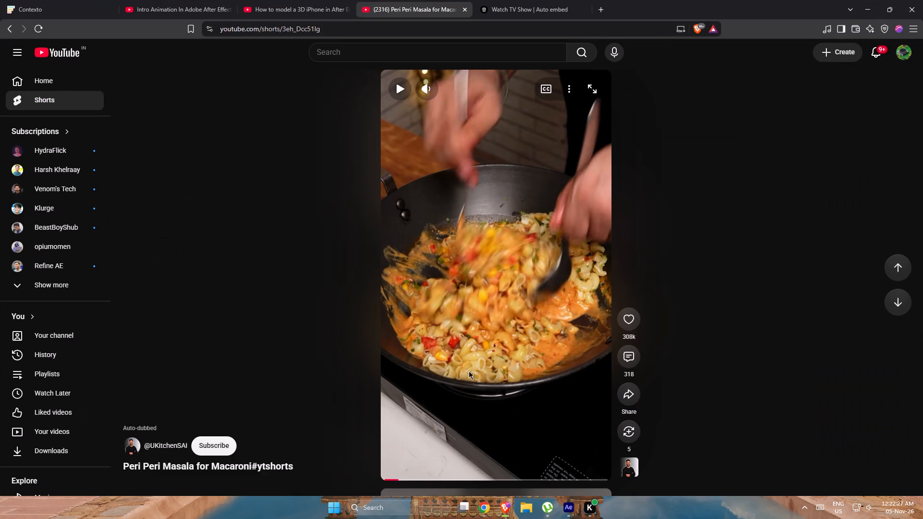
click(922, 0)
click(486, 513)
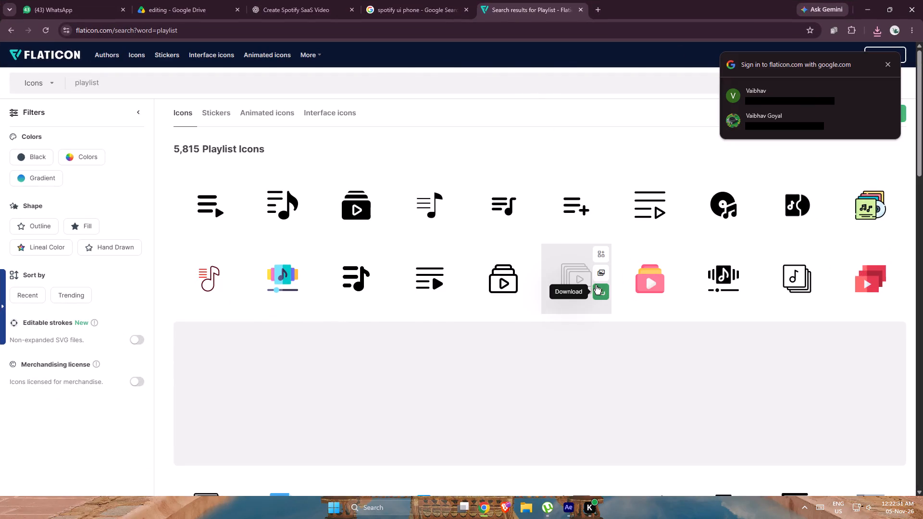
scroll(596, 284, down, 4)
scroll(389, 262, up, 3)
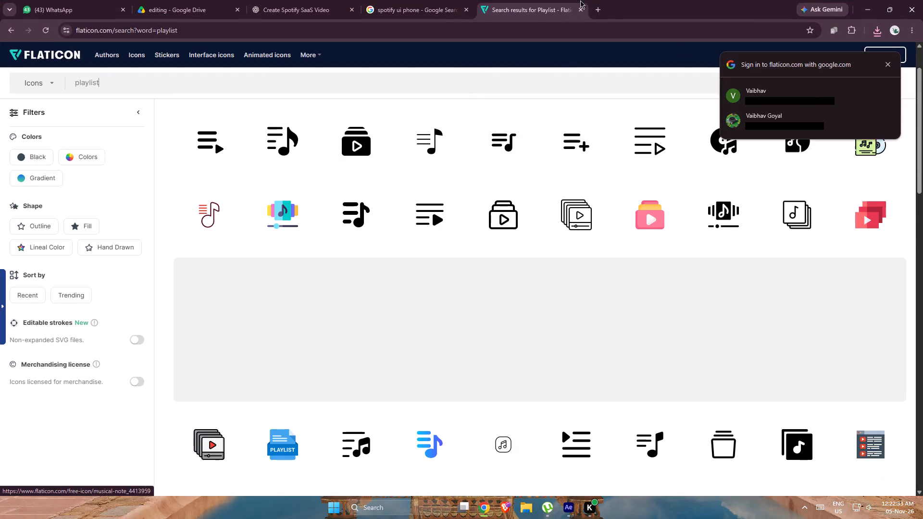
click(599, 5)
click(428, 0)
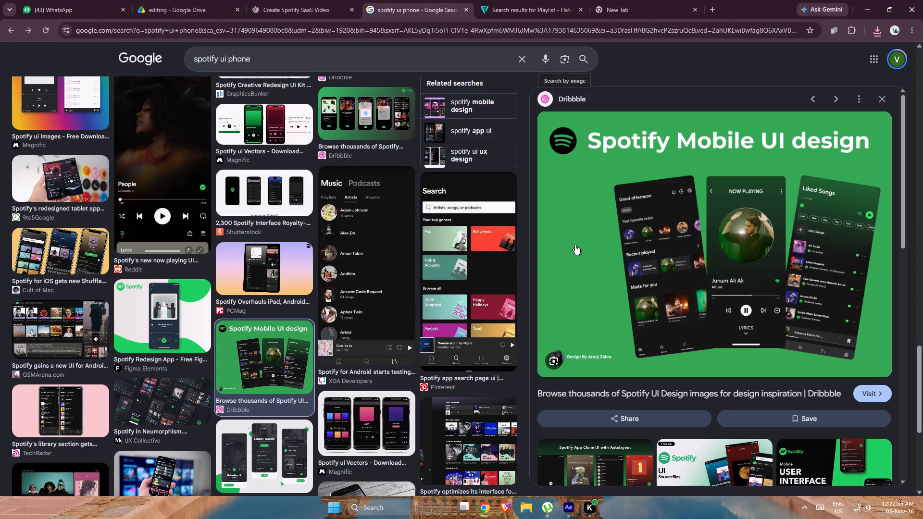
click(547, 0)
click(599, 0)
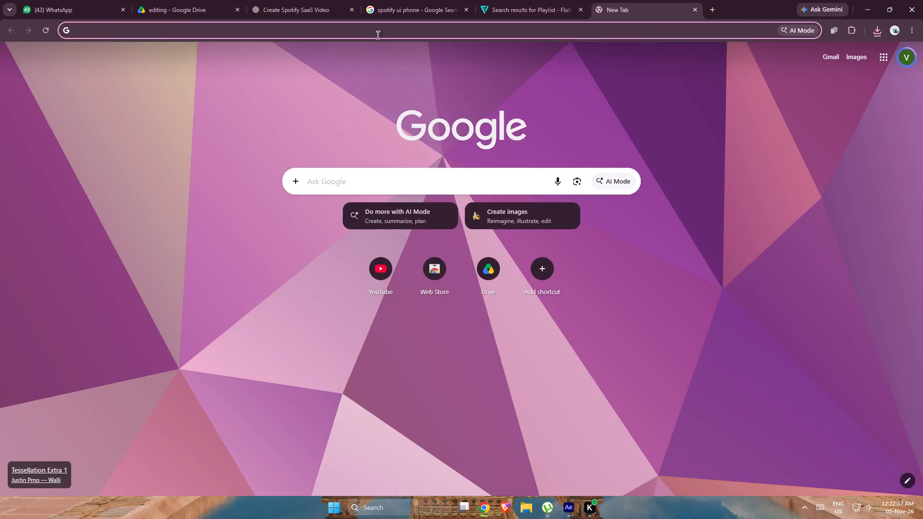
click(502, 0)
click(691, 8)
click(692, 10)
Search Flaticon for account and save the solid person in a circle icon as 3033143.png in the Assests folder.
click(308, 70)
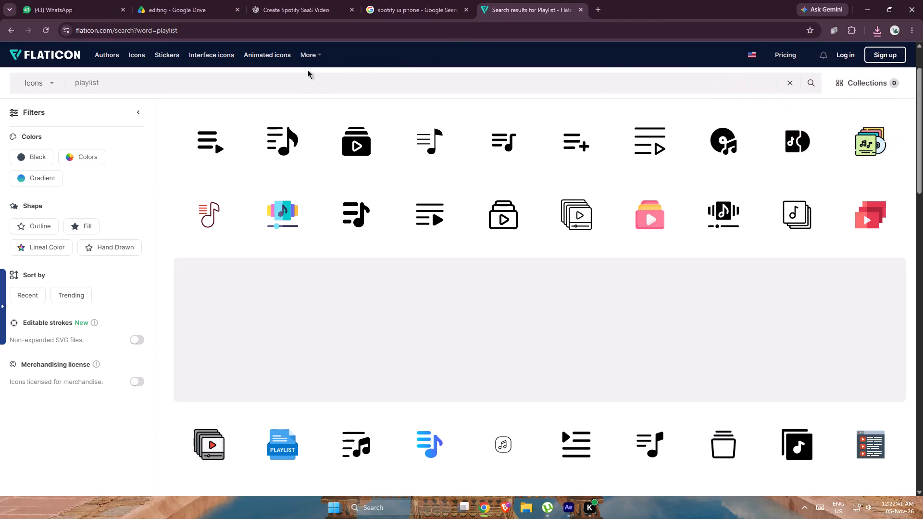
double_click(296, 90)
text(account)
key(Return)
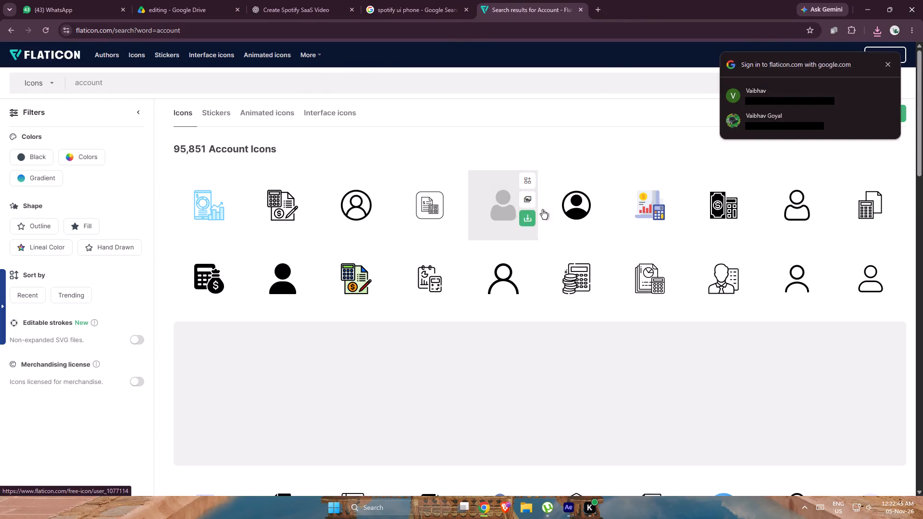
right_click(574, 207)
click(639, 364)
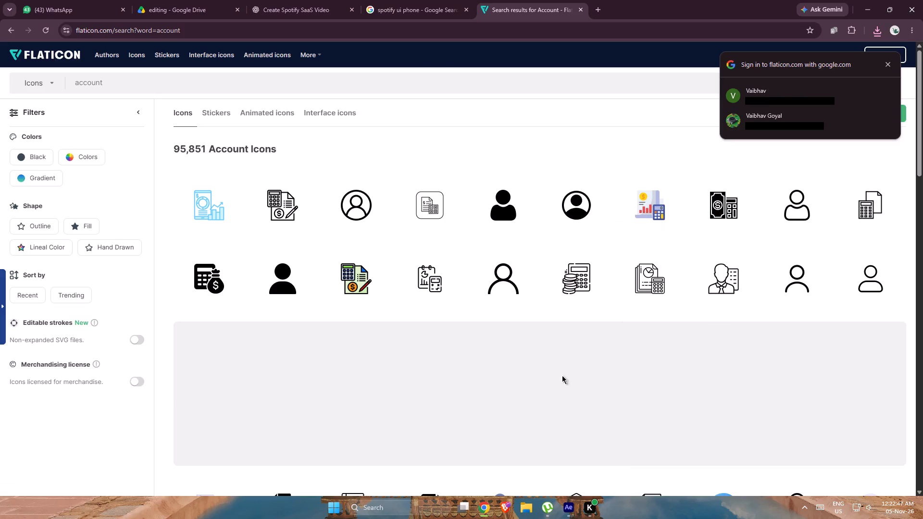
click(388, 344)
Add the seven downloaded icon PNGs from the Spotify SAAS project's Assests folder to the Spotify UI composition, above the existing layers.
click(525, 510)
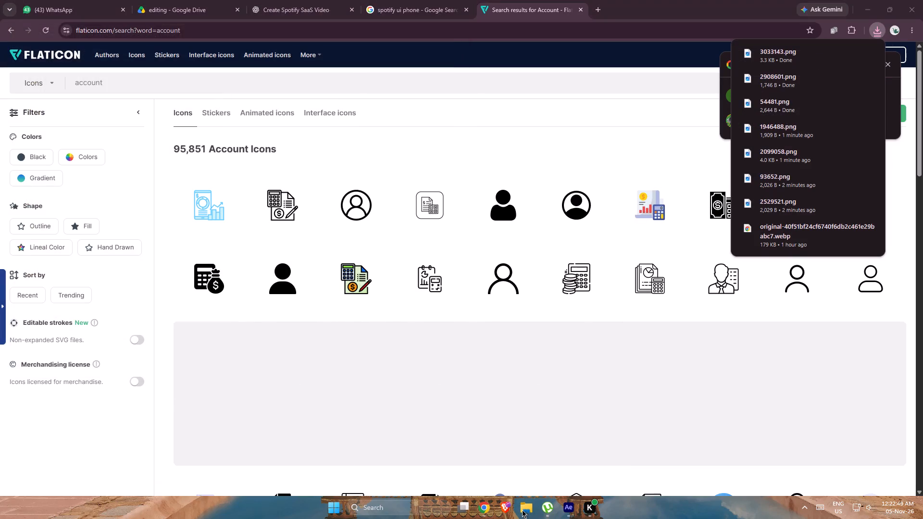
click(56, 176)
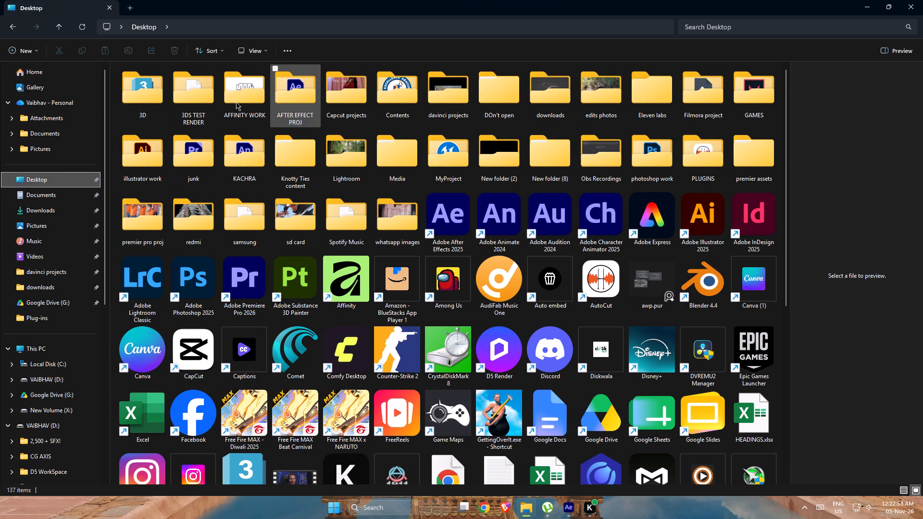
double_click(287, 96)
double_click(156, 111)
click(166, 93)
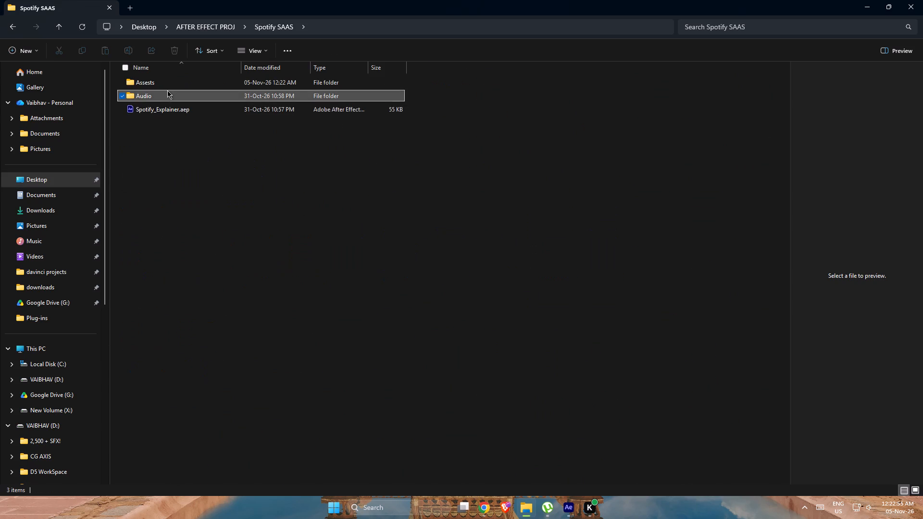
click(169, 88)
double_click(169, 87)
click(126, 102)
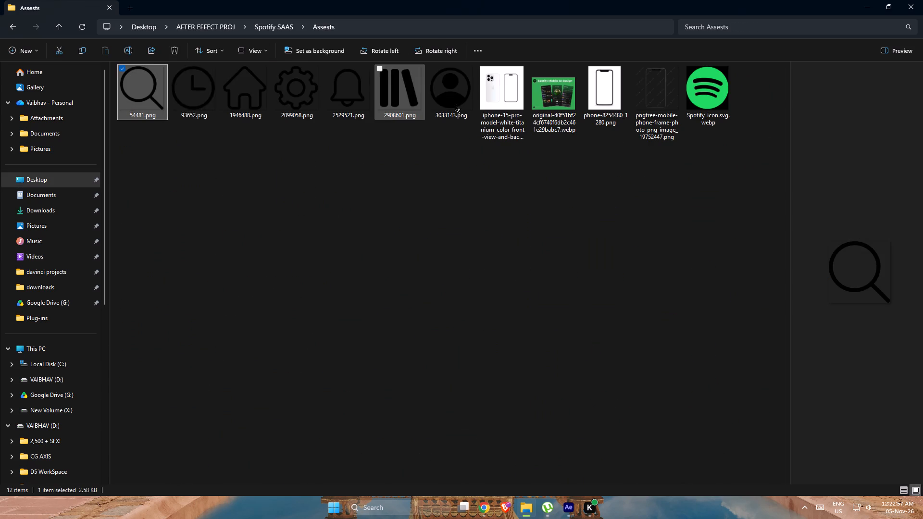
shift+click(454, 104)
drag(456, 99, 473, 133)
key(alt+Tab)
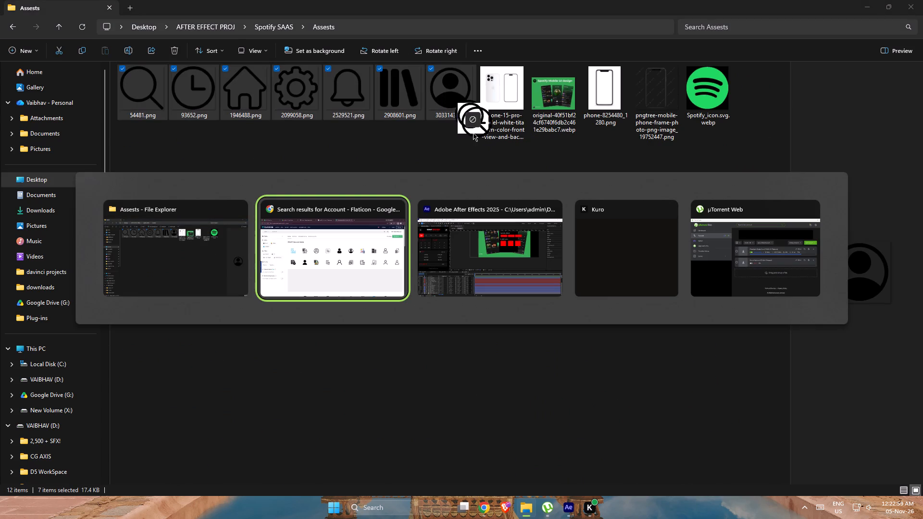
drag(473, 133, 404, 394)
key(alt+Tab)
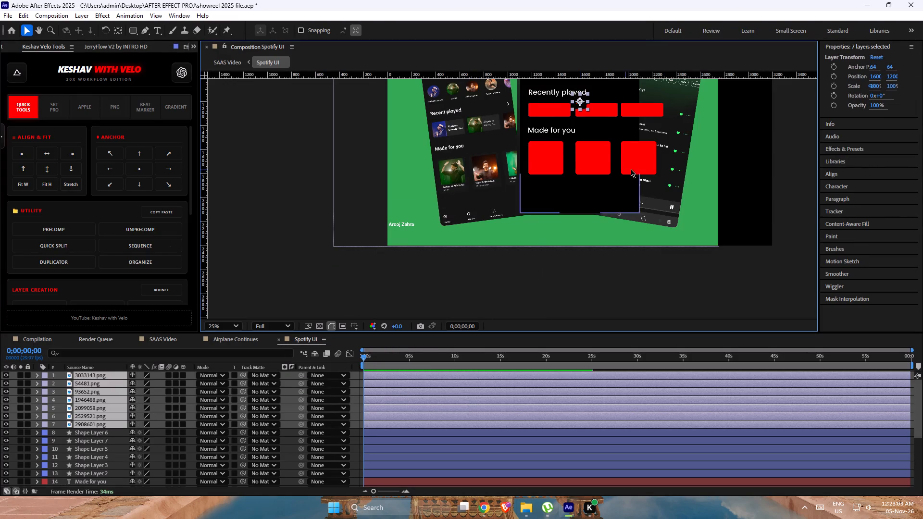
middle_drag(632, 168, 454, 293)
scroll(507, 267, up, 1)
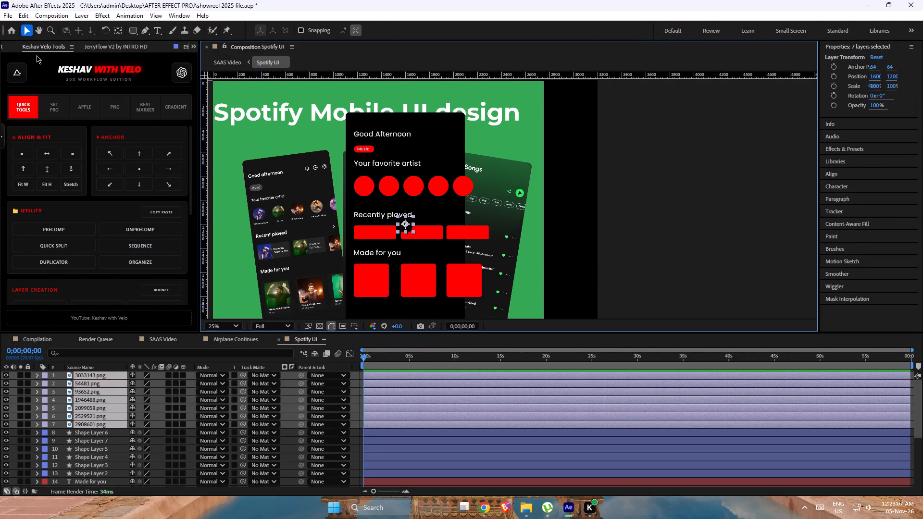
Review the seven imported icon PNGs and the reference image among the project's files.
click(113, 46)
click(189, 47)
click(182, 48)
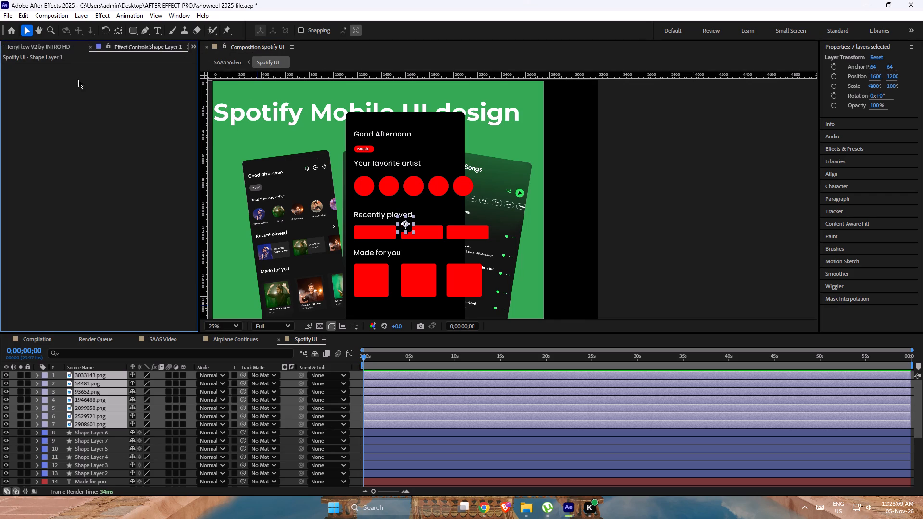
click(190, 48)
click(196, 56)
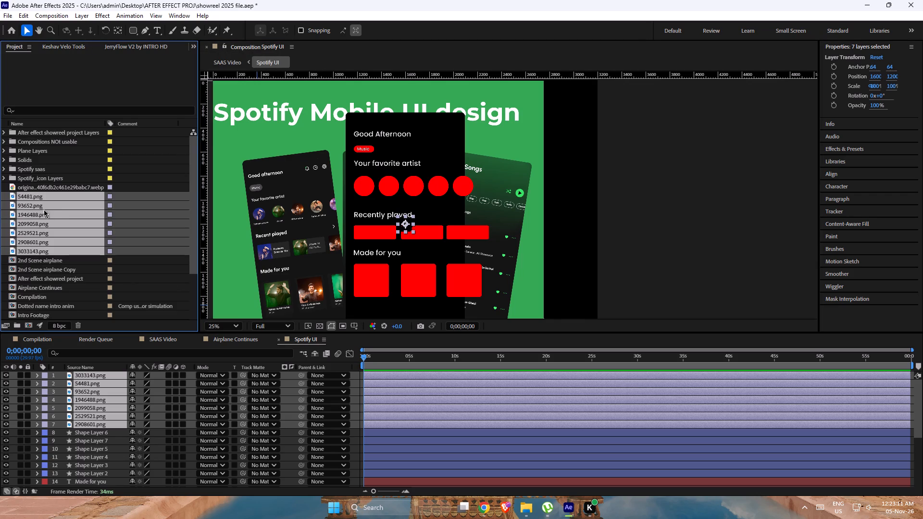
click(47, 213)
click(57, 219)
click(149, 219)
click(77, 283)
click(41, 189)
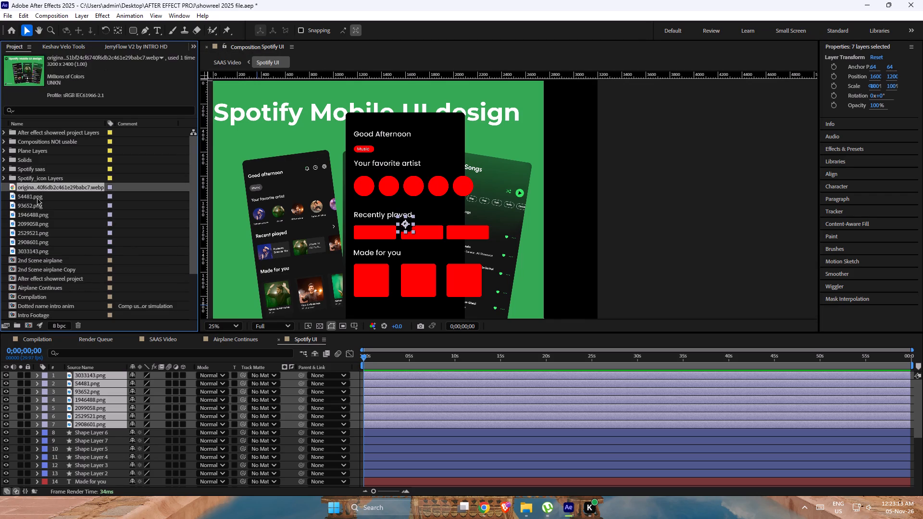
click(37, 198)
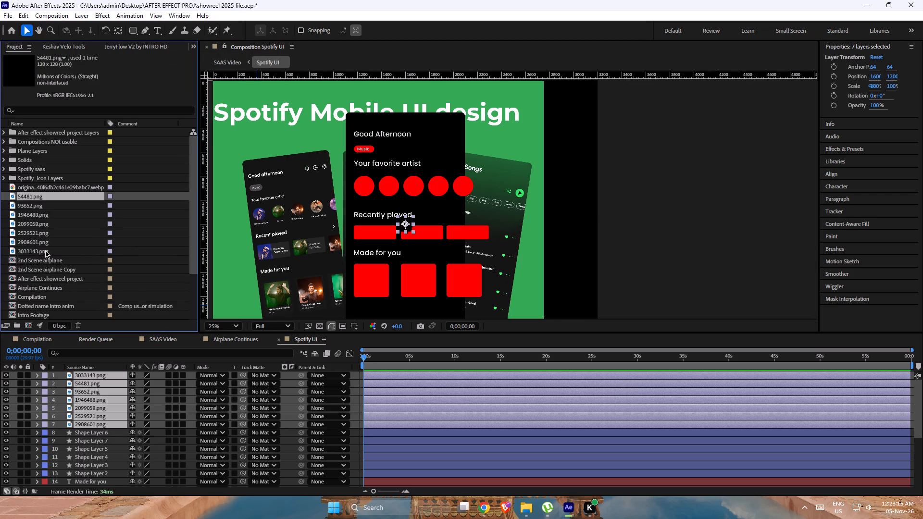
shift+click(43, 252)
click(602, 256)
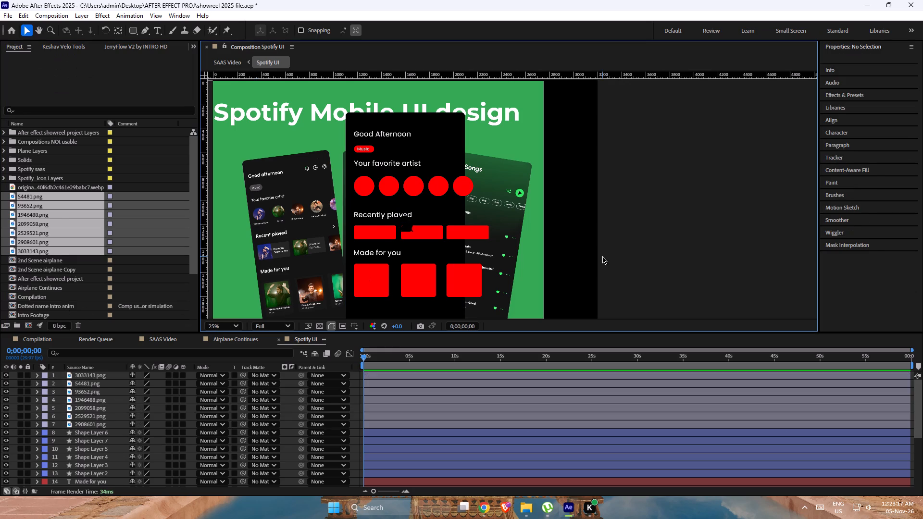
click(621, 236)
click(25, 195)
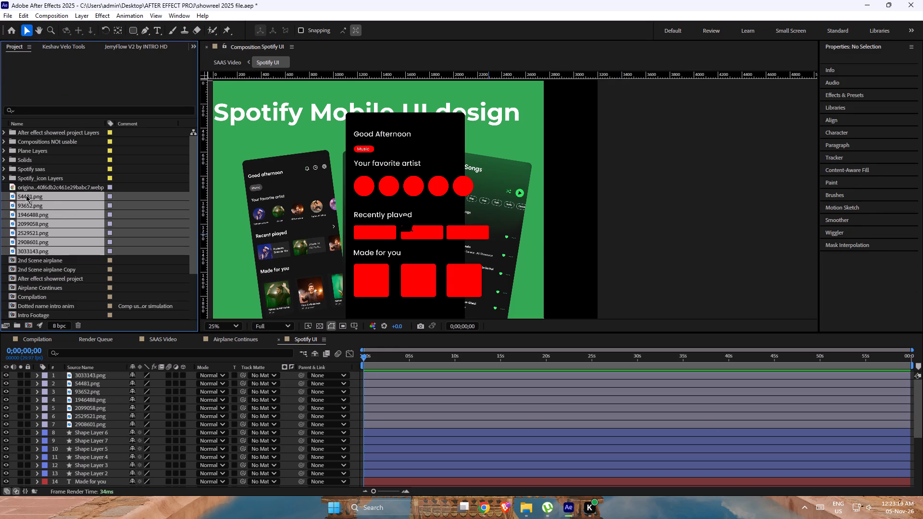
click(63, 189)
click(47, 198)
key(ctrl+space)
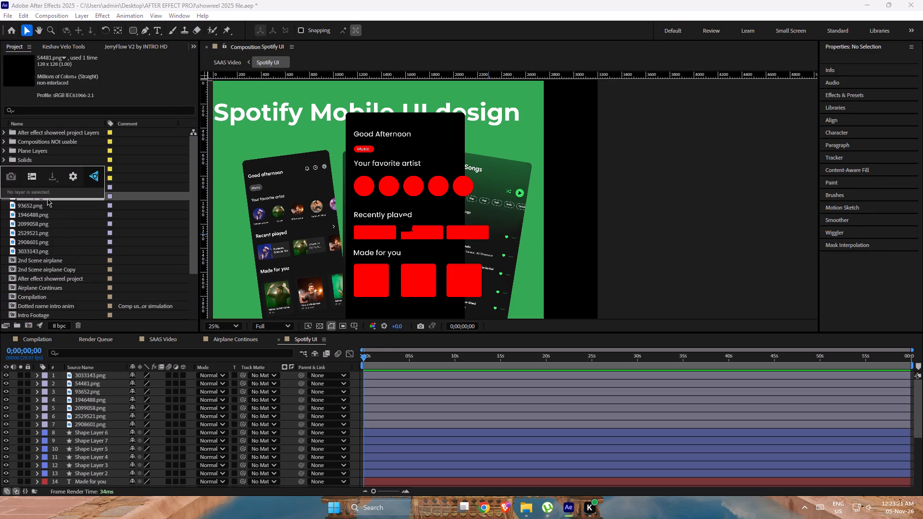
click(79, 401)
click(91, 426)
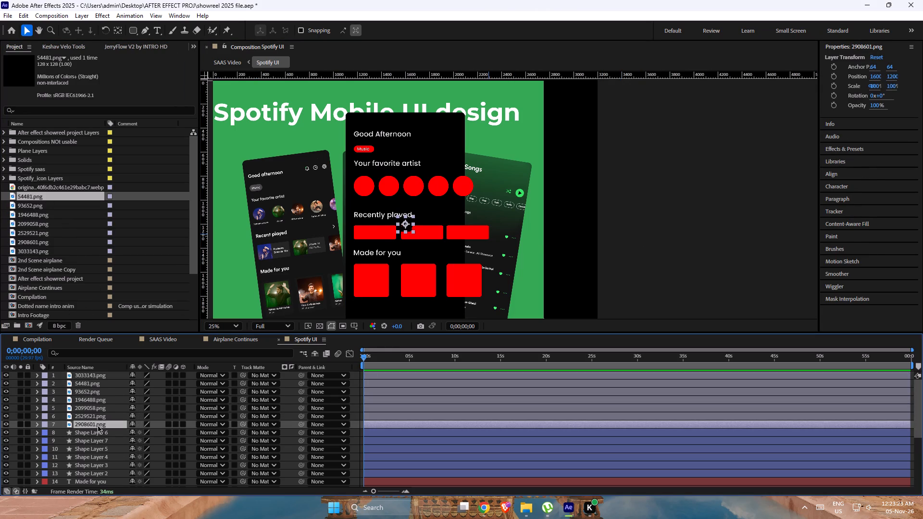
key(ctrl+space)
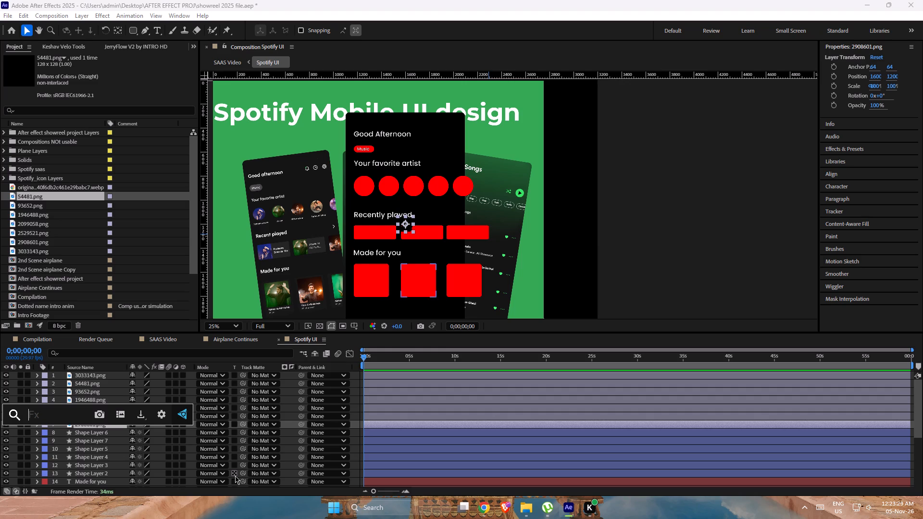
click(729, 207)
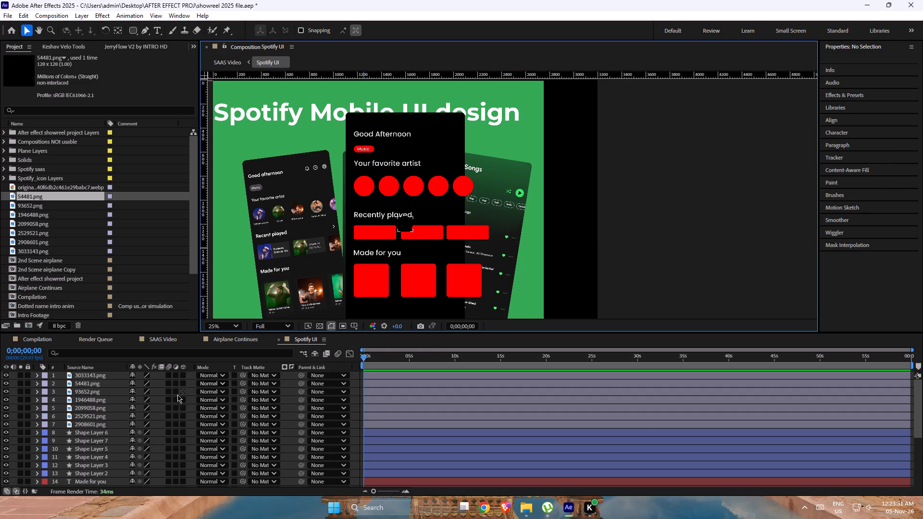
Spread the seven stacked icons apart, from the composition's centre onto the green background beside and above the rightmost phone.
click(103, 379)
scroll(100, 383, up, 2)
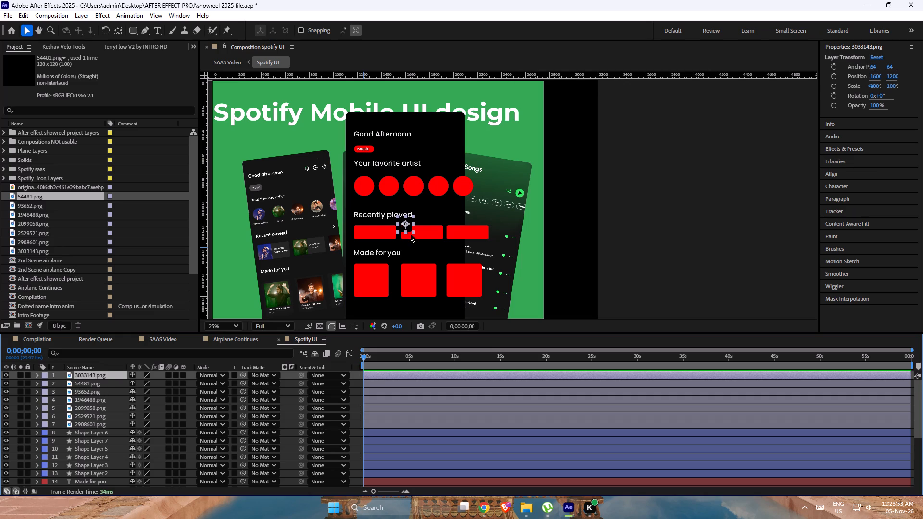
drag(411, 228, 521, 137)
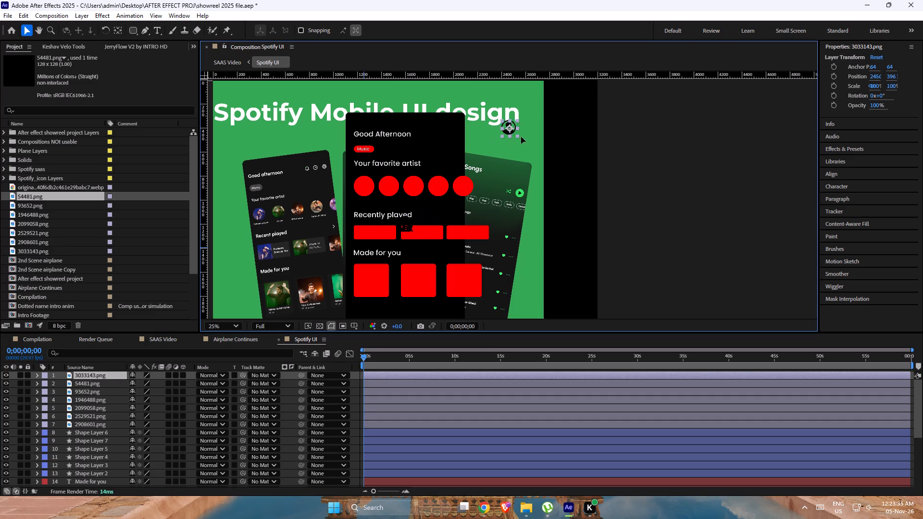
drag(521, 137, 525, 140)
drag(408, 228, 522, 102)
drag(407, 226, 537, 262)
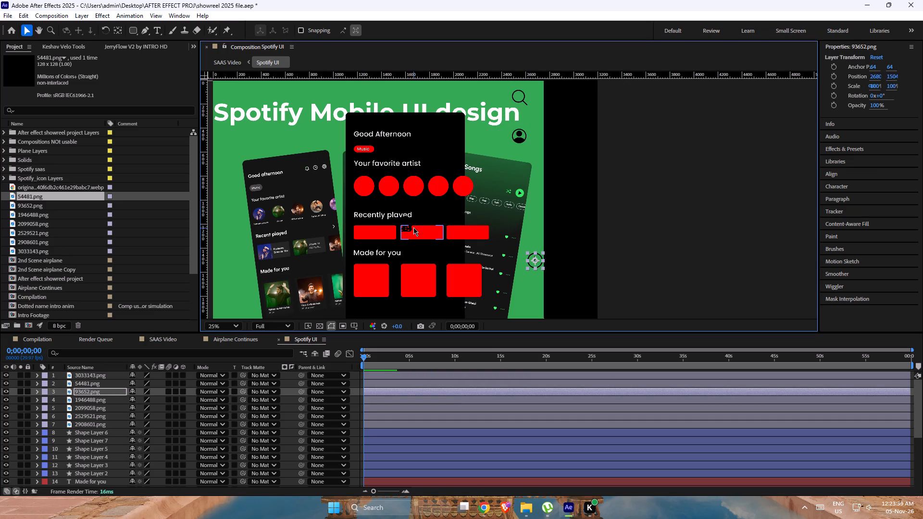
drag(405, 224, 534, 151)
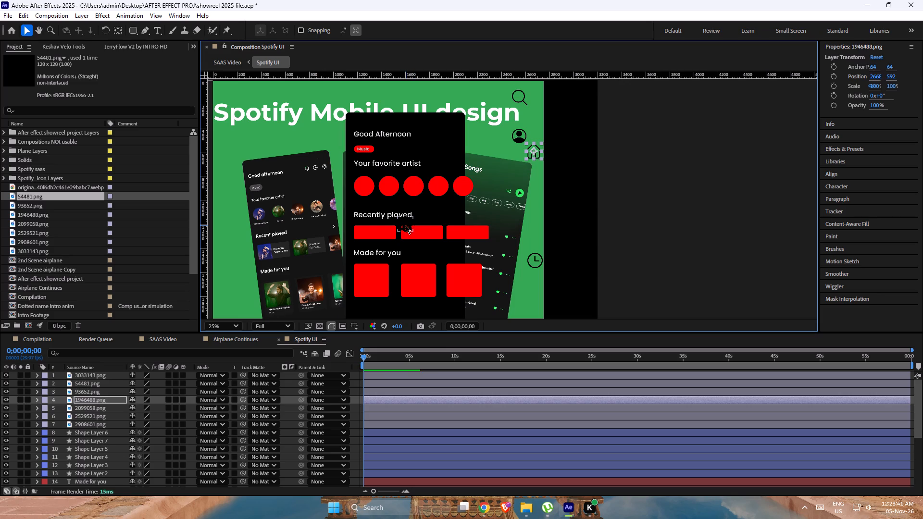
drag(406, 225, 489, 144)
drag(404, 227, 526, 128)
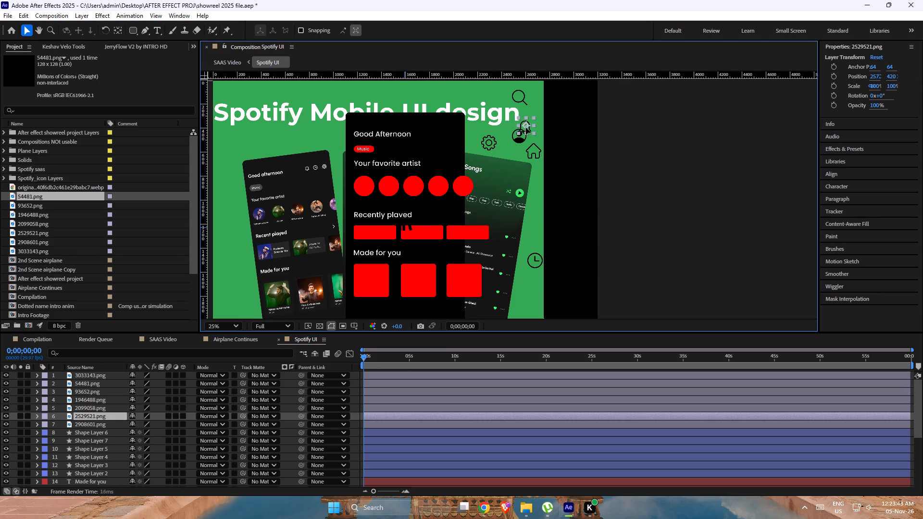
drag(526, 128, 527, 127)
drag(410, 224, 515, 149)
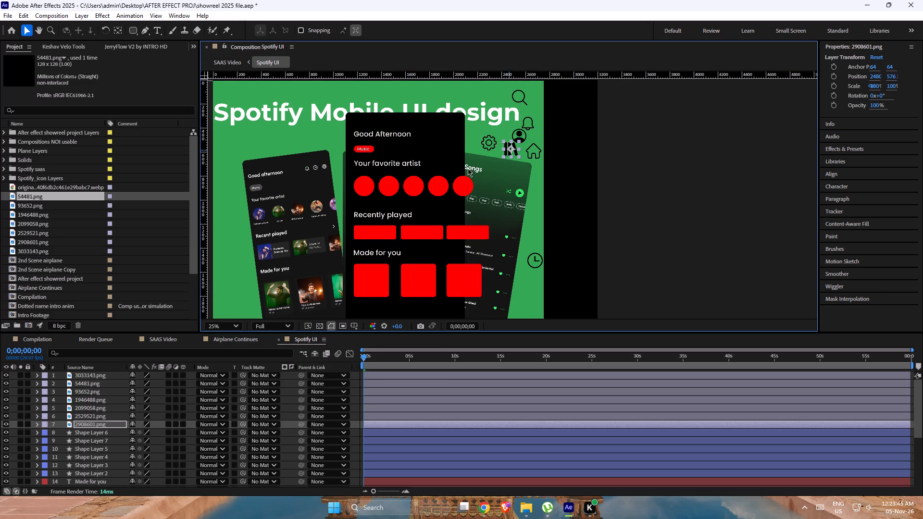
Rename the books icon layer 2908601.png as Library Icon.
key(Return)
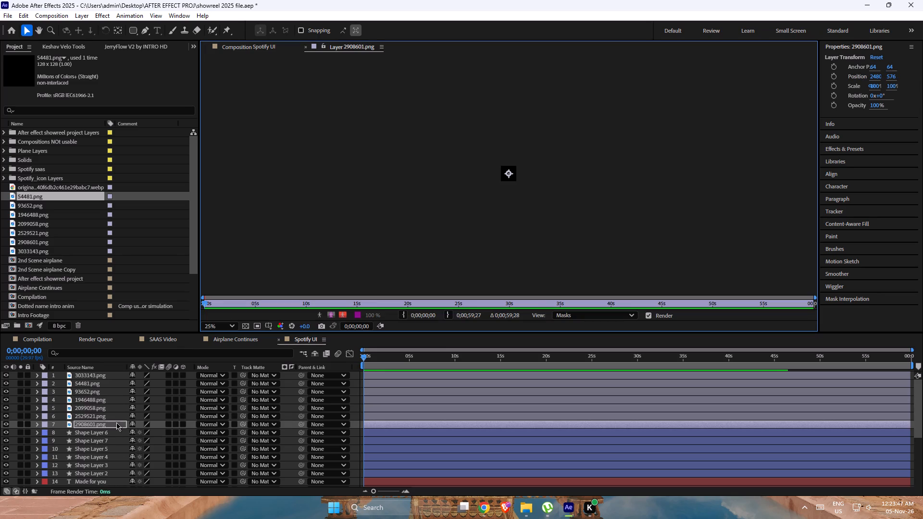
click(303, 49)
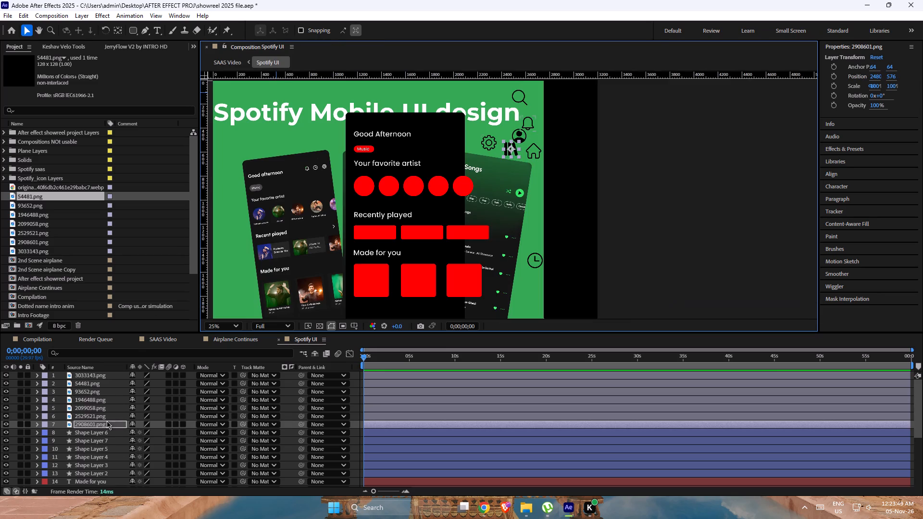
click(103, 422)
key(Return)
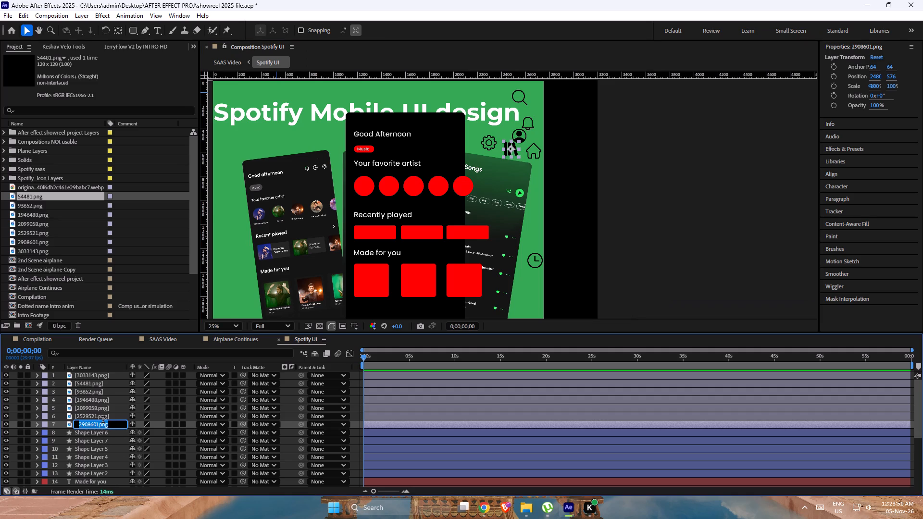
text(Library Icon)
Rename the bell icon layer 2529521.png as noti icon.
click(92, 418)
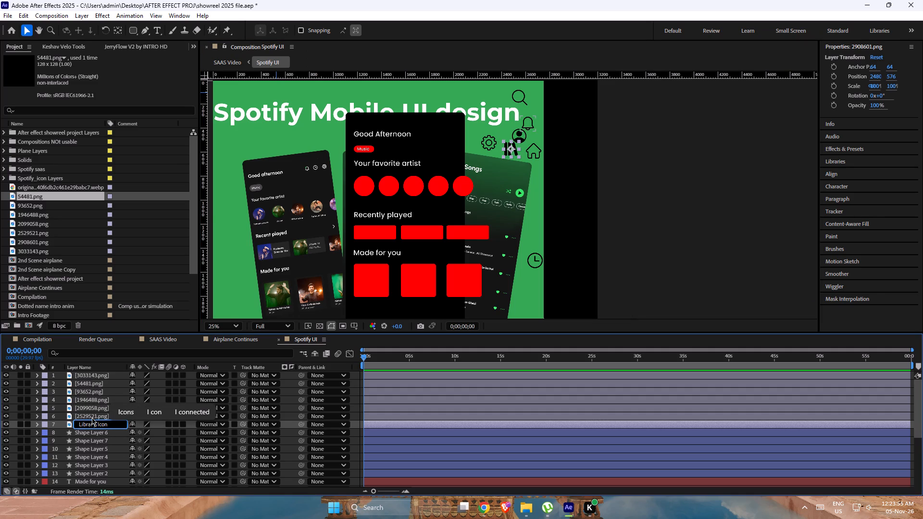
key(Return)
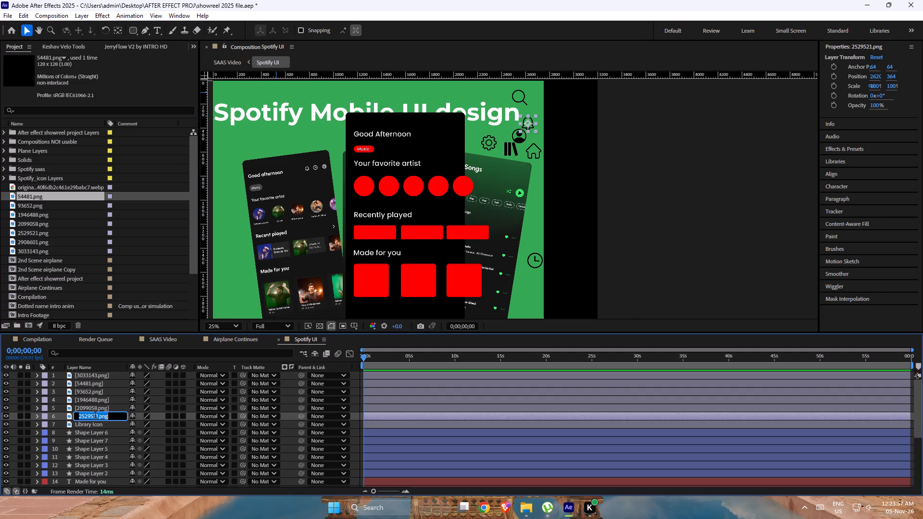
text(noti)
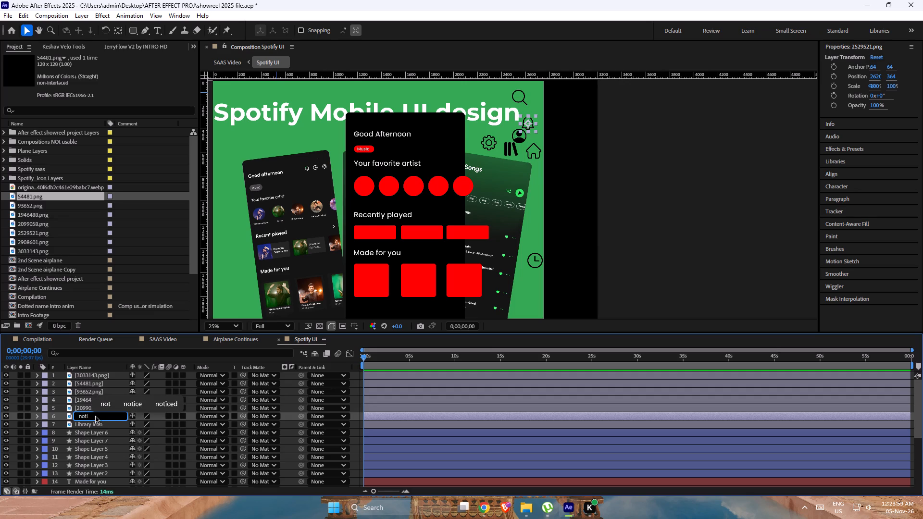
key(space)
text(icon)
key(Return)
Rename the gear icon layer 2099058.png as setting icon.
click(82, 408)
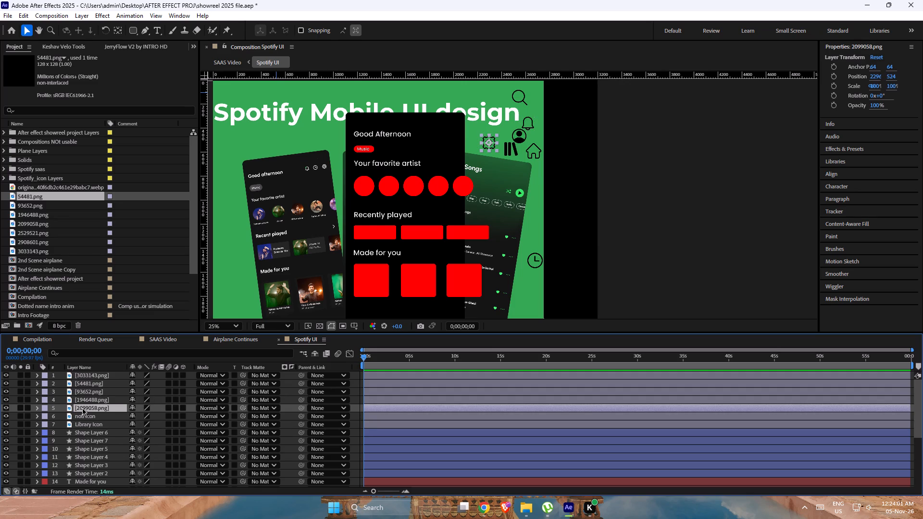
key(Return)
text(setting)
key(space)
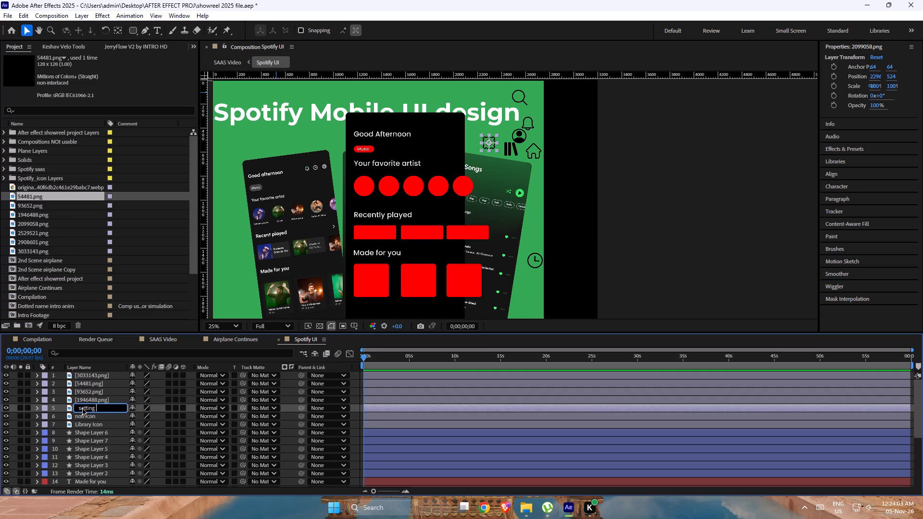
text(icon)
key(Return)
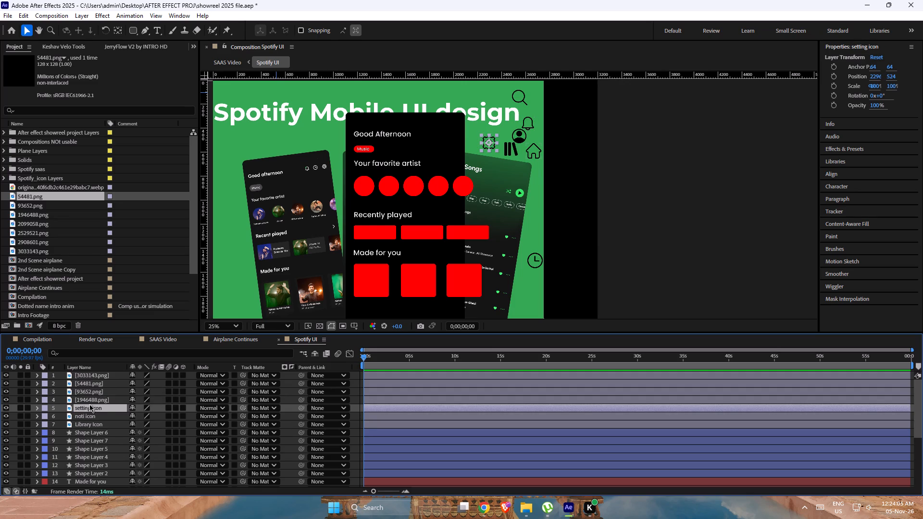
Rename the house icon layer 1946488.png as home icon.
click(92, 401)
key(Return)
text(home icon)
key(Return)
Rename the clock layer 93652.png as clock icon.
click(85, 387)
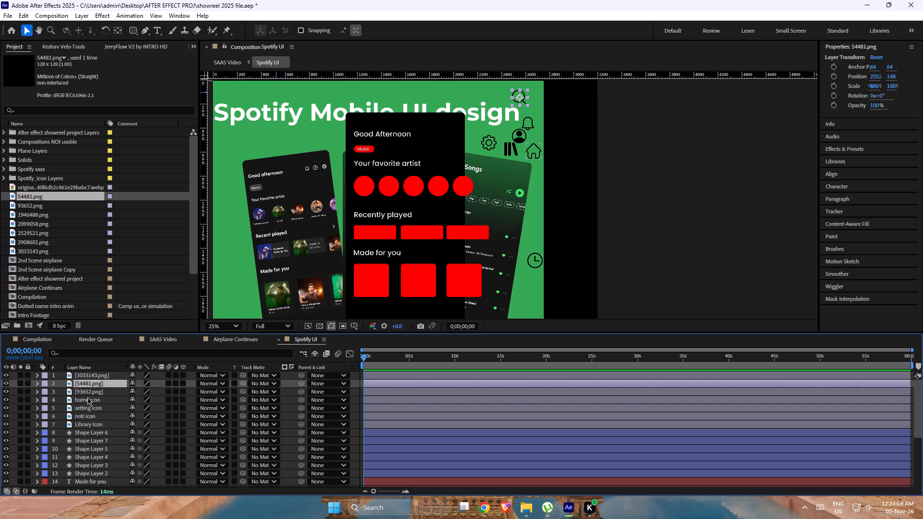
click(94, 390)
key(Return)
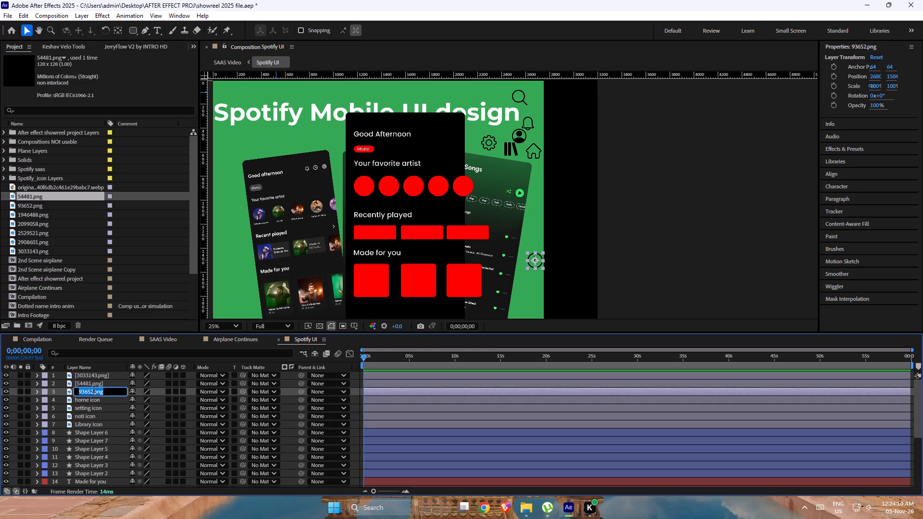
text(clock ic)
key(BackSpace)
text(con)
key(Return)
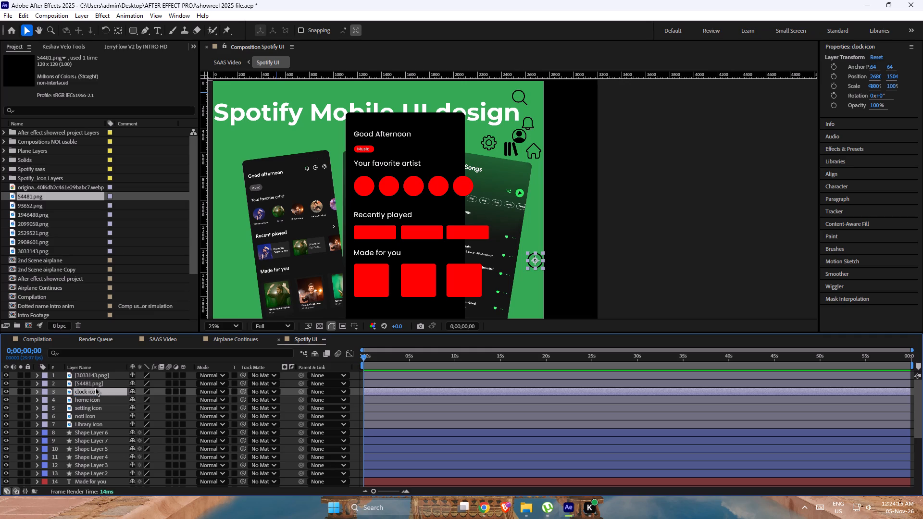
Rename the magnifying glass layer 54481.png as search icon.
click(101, 383)
key(Return)
text(search icno)
key(BackSpace)
key(BackSpace)
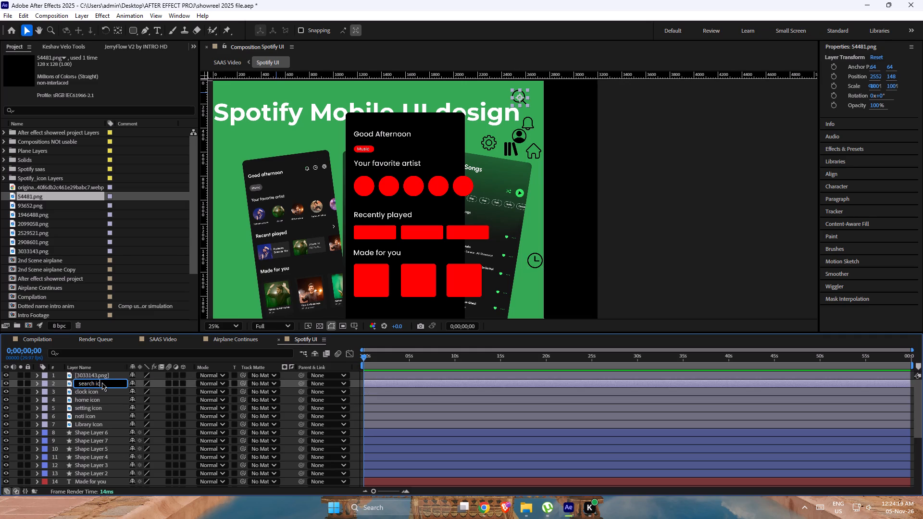
text(on)
key(Return)
Rename the person-in-circle layer 3033143.png as account icon.
click(101, 374)
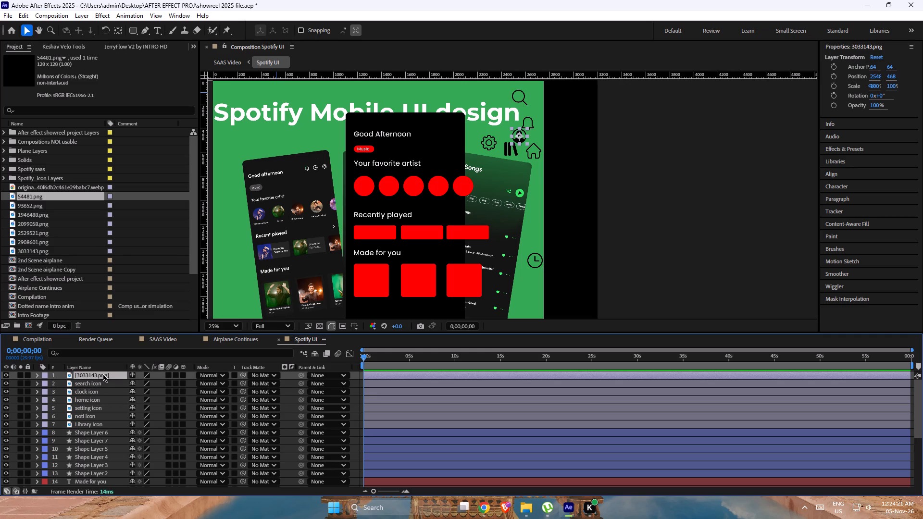
key(Return)
text(account)
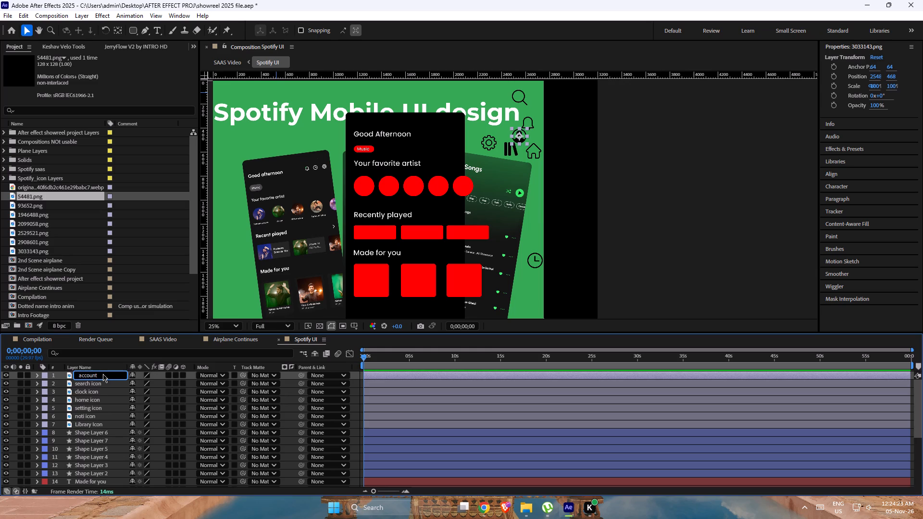
key(space)
key(a)
key(BackSpace)
text(icon)
key(Return)
scroll(107, 415, up, 4)
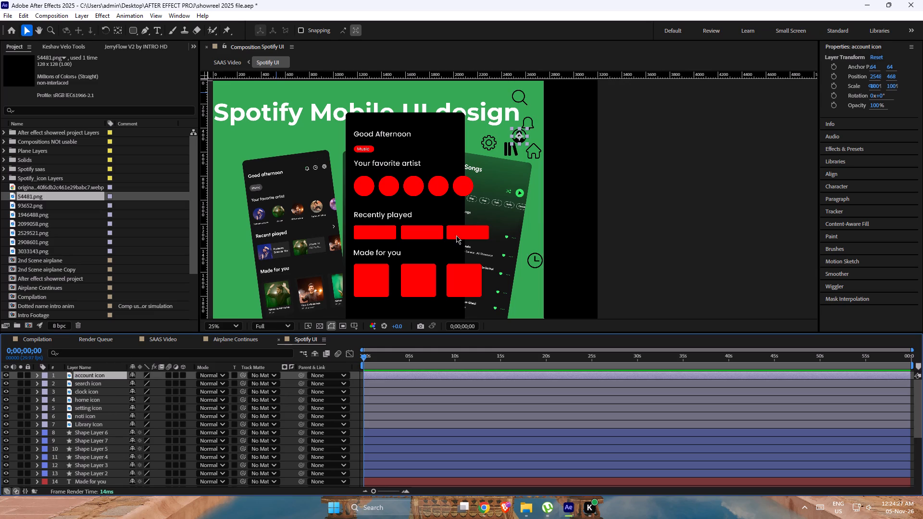
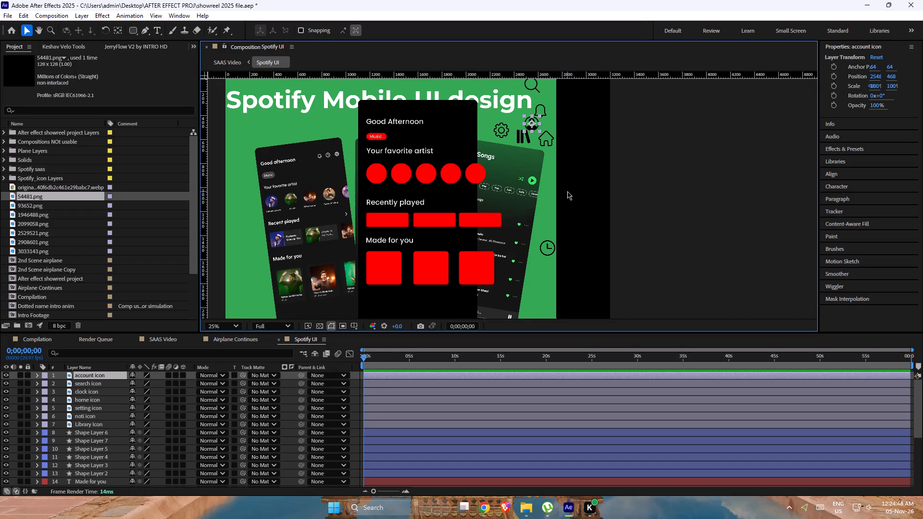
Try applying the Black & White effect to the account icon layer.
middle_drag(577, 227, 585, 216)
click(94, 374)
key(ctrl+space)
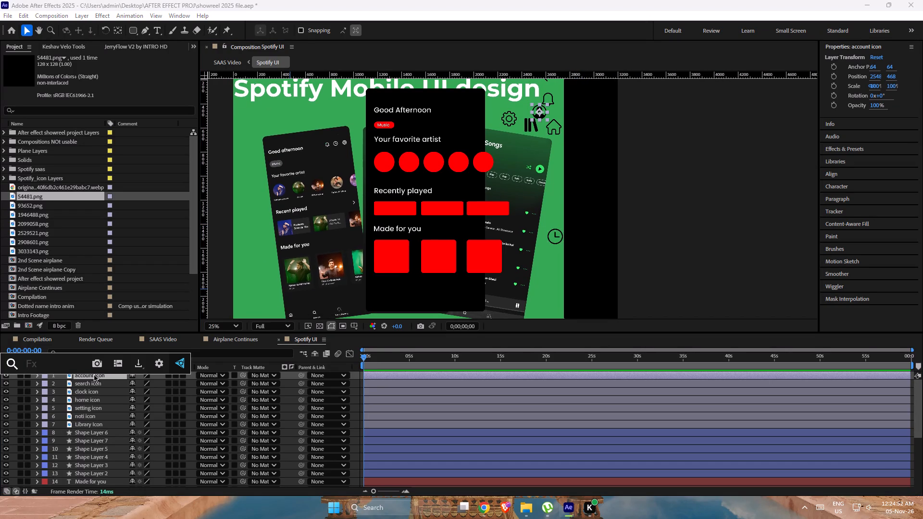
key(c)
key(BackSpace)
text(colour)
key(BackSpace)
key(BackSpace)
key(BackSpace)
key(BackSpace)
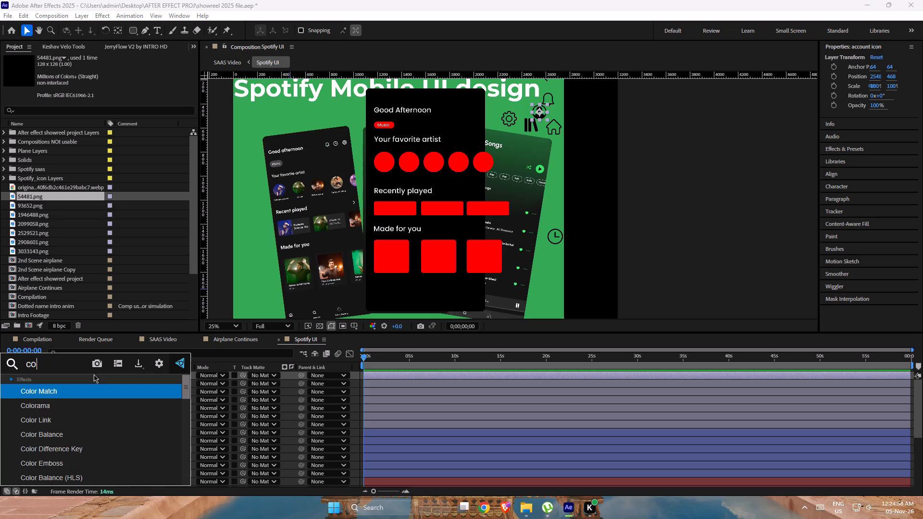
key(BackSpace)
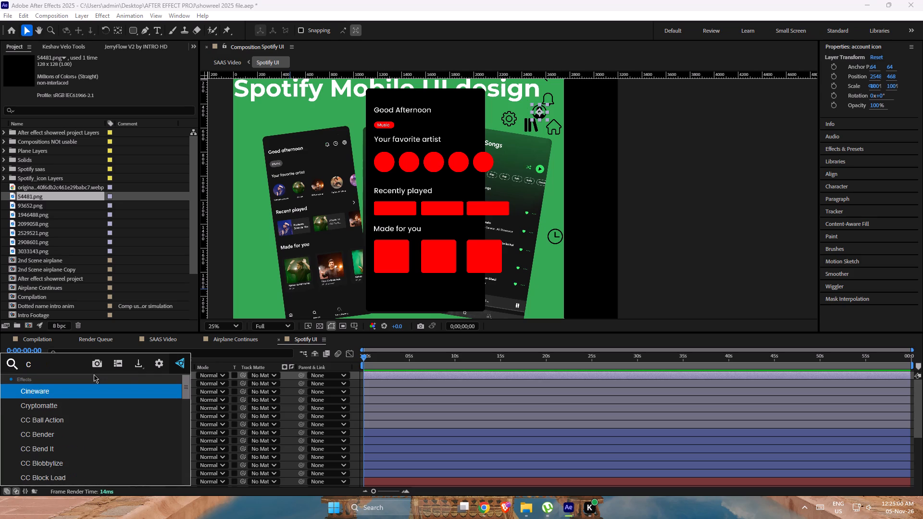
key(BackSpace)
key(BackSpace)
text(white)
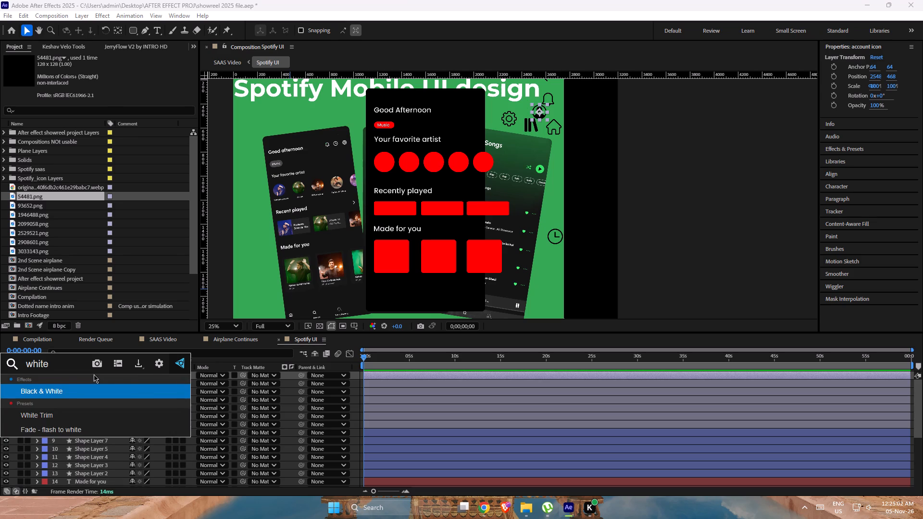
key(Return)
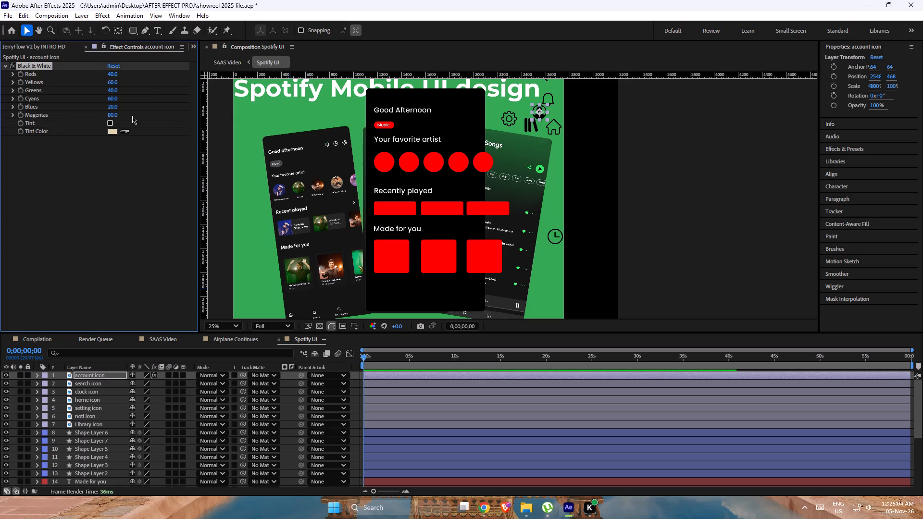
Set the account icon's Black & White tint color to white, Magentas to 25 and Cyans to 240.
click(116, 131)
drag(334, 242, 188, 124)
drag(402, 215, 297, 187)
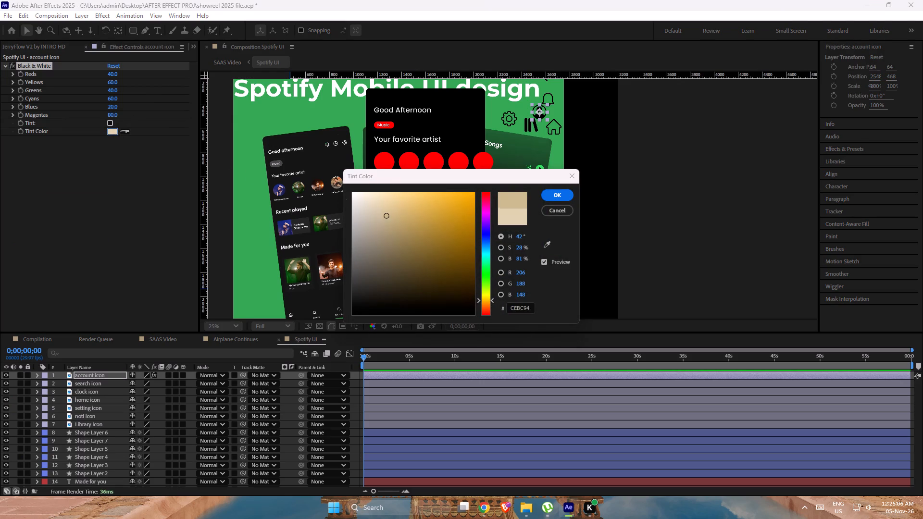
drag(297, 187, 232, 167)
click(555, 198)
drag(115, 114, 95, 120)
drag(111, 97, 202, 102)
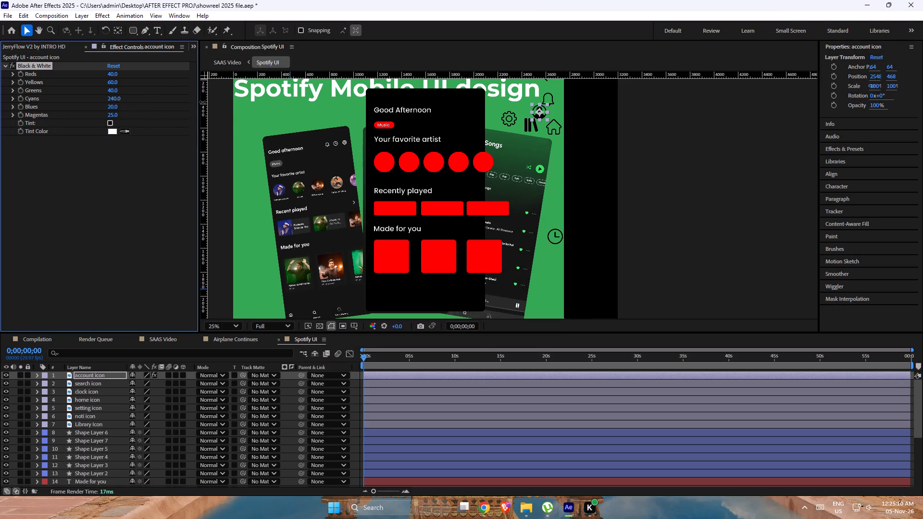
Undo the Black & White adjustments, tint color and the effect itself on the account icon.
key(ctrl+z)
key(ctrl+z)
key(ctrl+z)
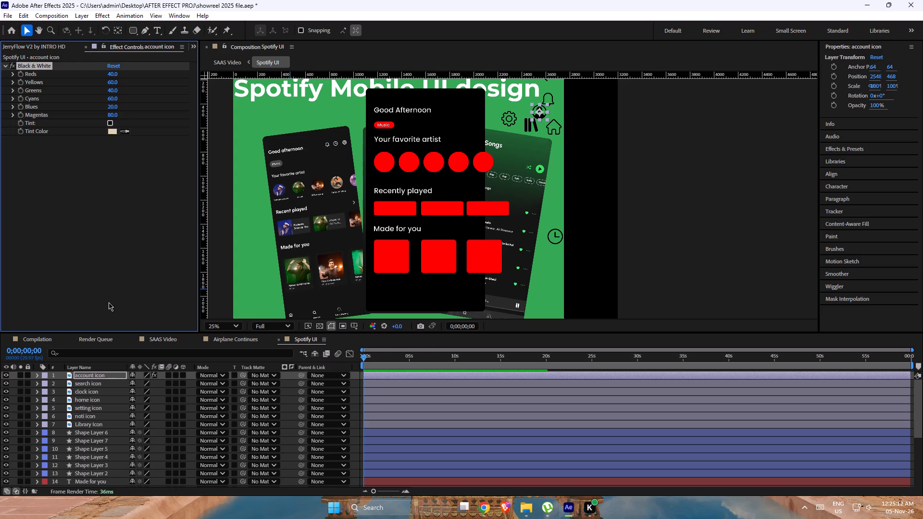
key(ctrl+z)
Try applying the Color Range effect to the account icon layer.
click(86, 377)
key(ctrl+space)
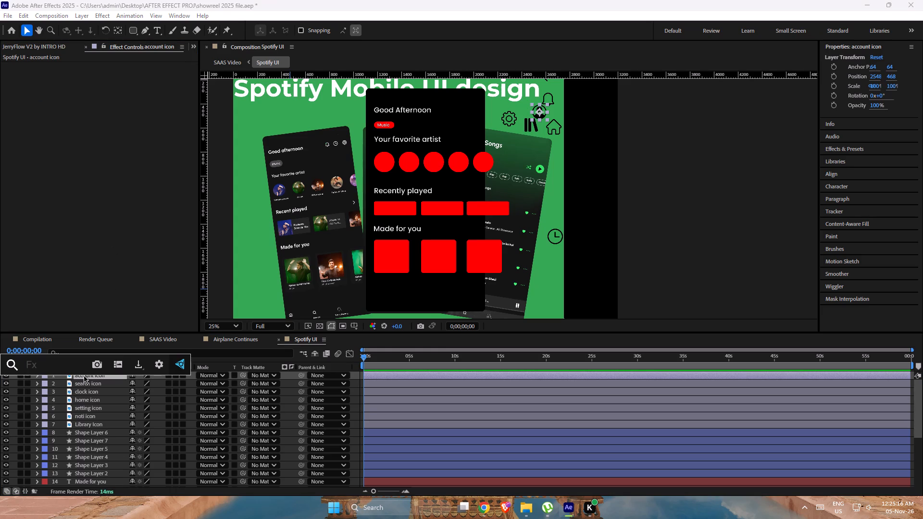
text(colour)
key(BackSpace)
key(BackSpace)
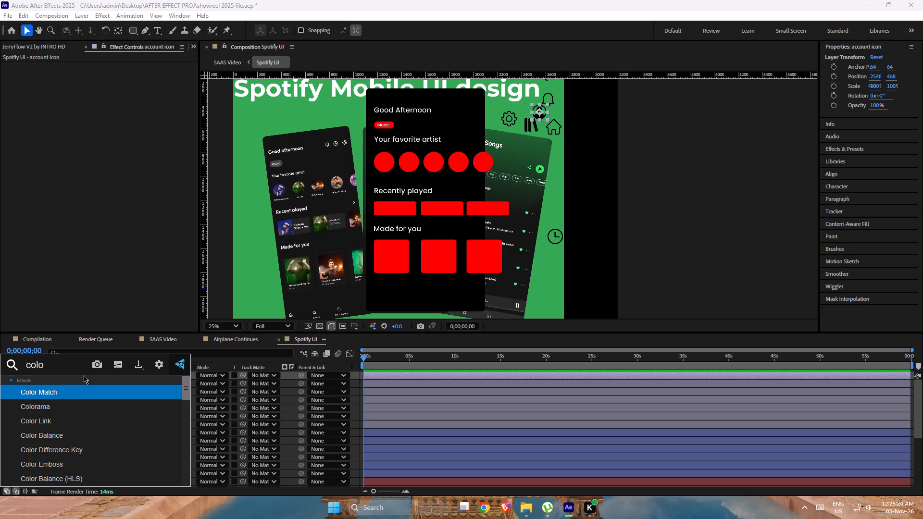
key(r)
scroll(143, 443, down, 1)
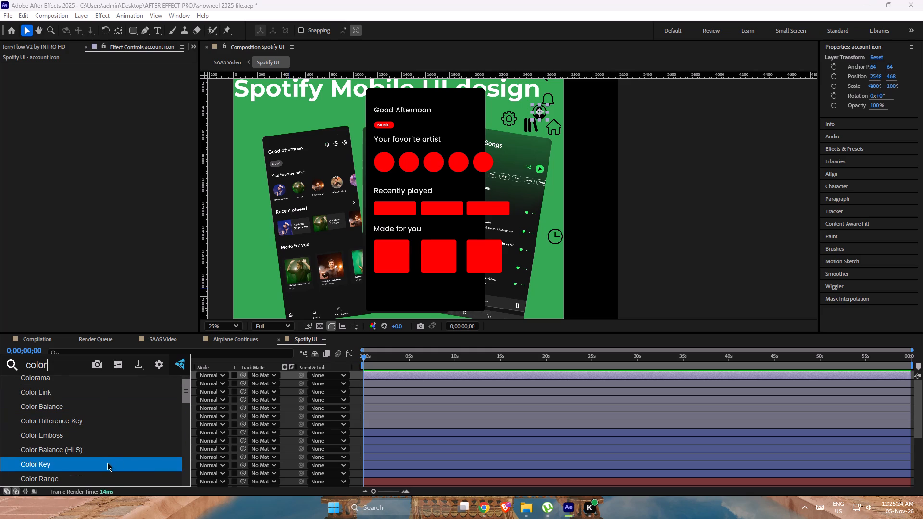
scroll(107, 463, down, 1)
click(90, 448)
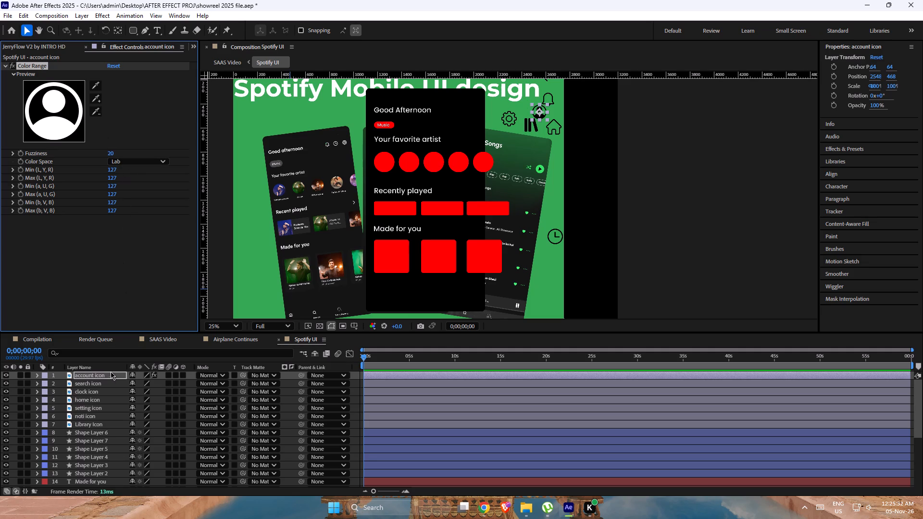
Switch to Brave and search the web for "how to change colour of icon in after effect".
click(497, 504)
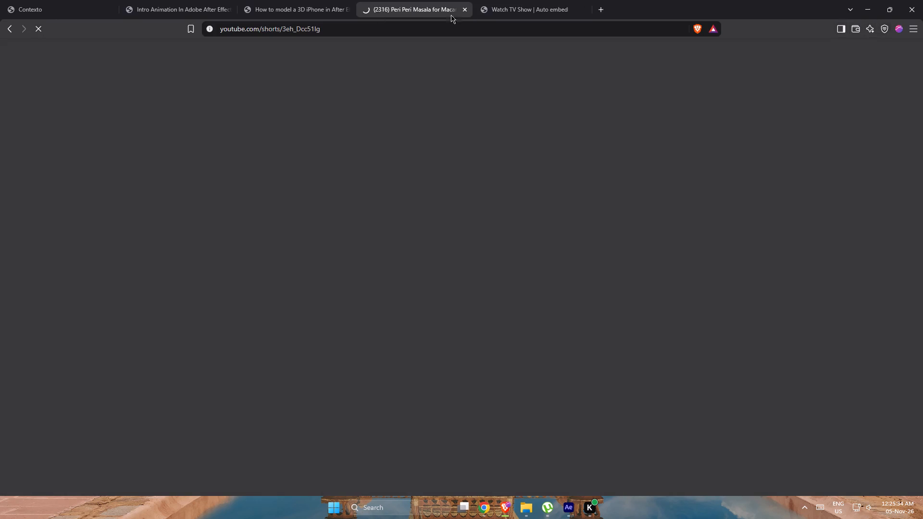
click(597, 5)
click(423, 2)
click(686, 0)
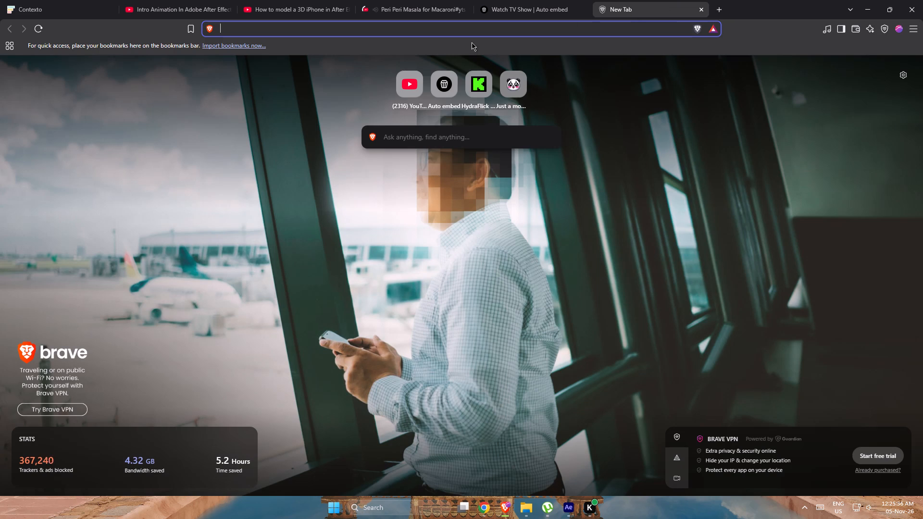
click(434, 0)
click(457, 174)
click(652, 0)
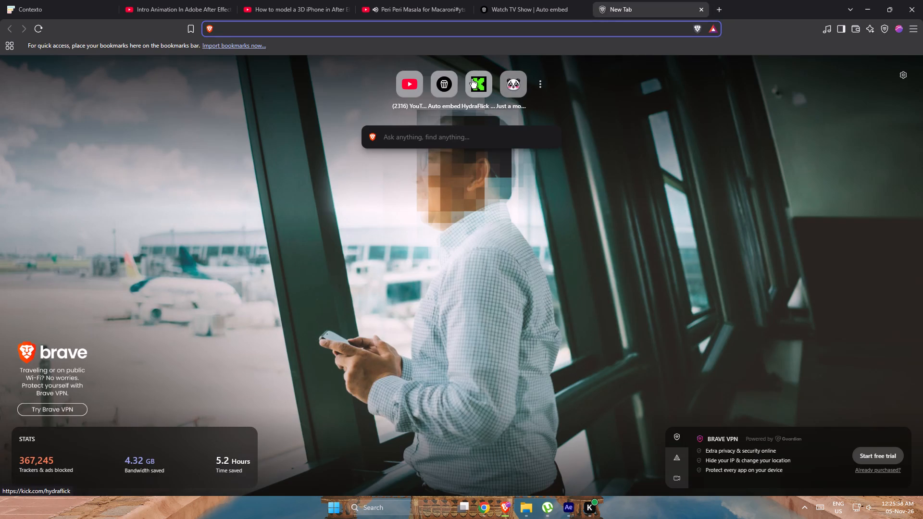
text(how to change colou i)
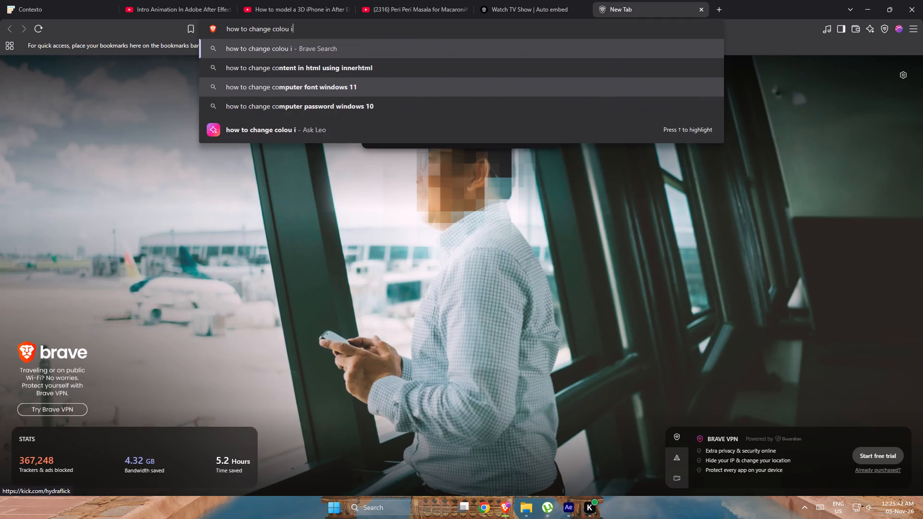
key(BackSpace)
key(BackSpace)
text(r of icon in after a)
key(BackSpace)
text(effect)
key(Return)
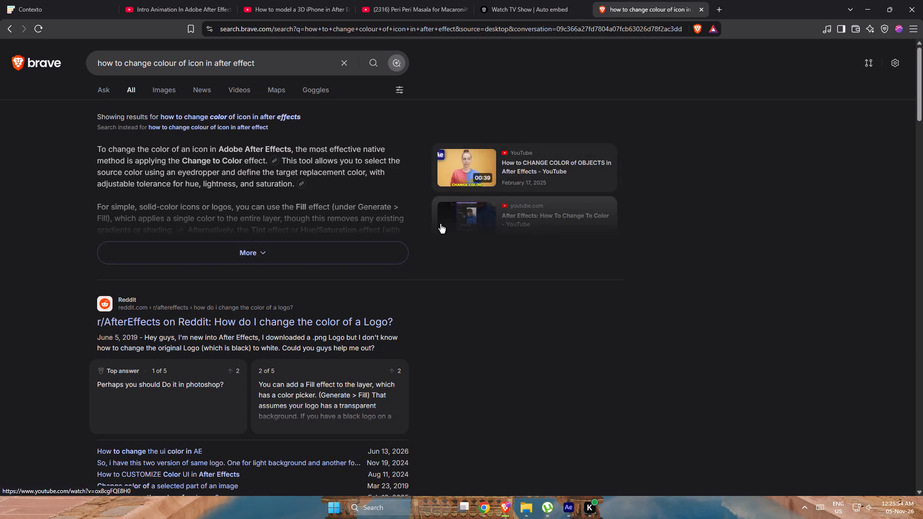
Return to After Effects and apply the Fill effect to the account icon layer.
key(alt+Tab)
click(110, 375)
key(ctrl+space)
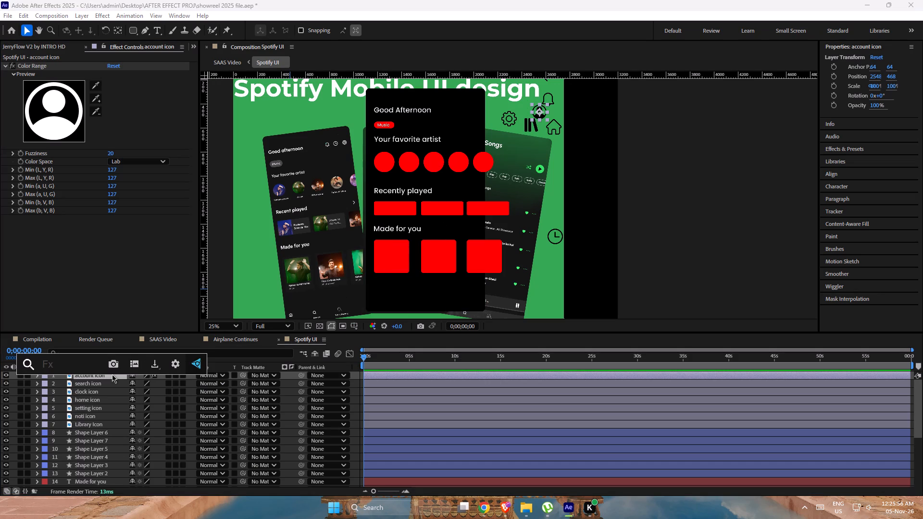
text(fill)
key(Return)
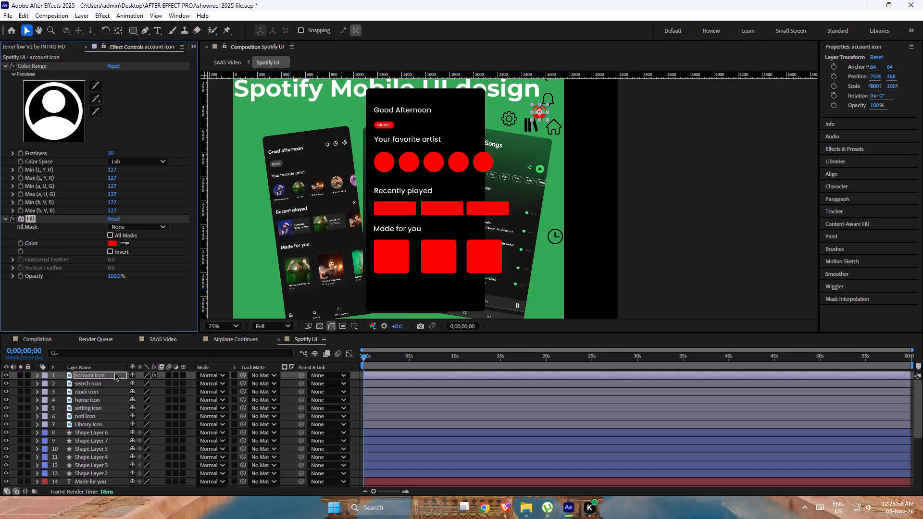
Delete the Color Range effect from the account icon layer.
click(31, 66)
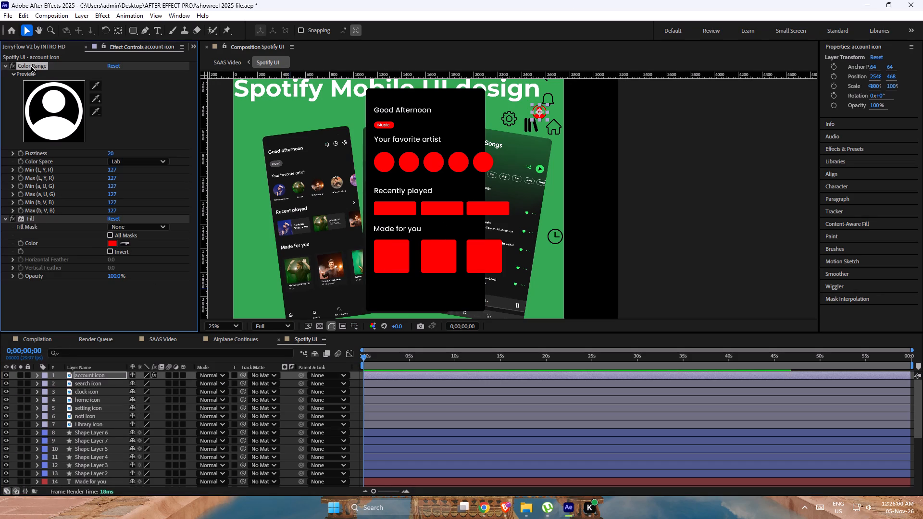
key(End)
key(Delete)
Set the account icon's Fill color to white.
click(110, 92)
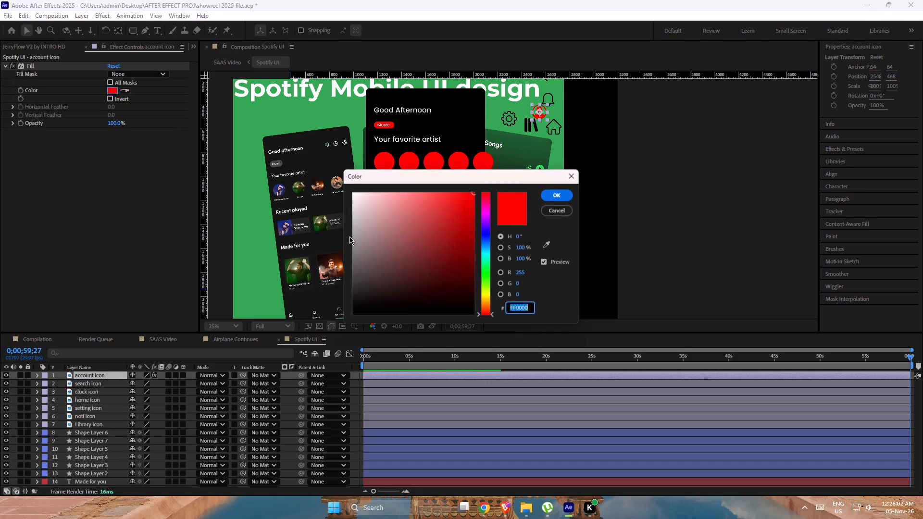
drag(442, 279, 221, 88)
click(558, 194)
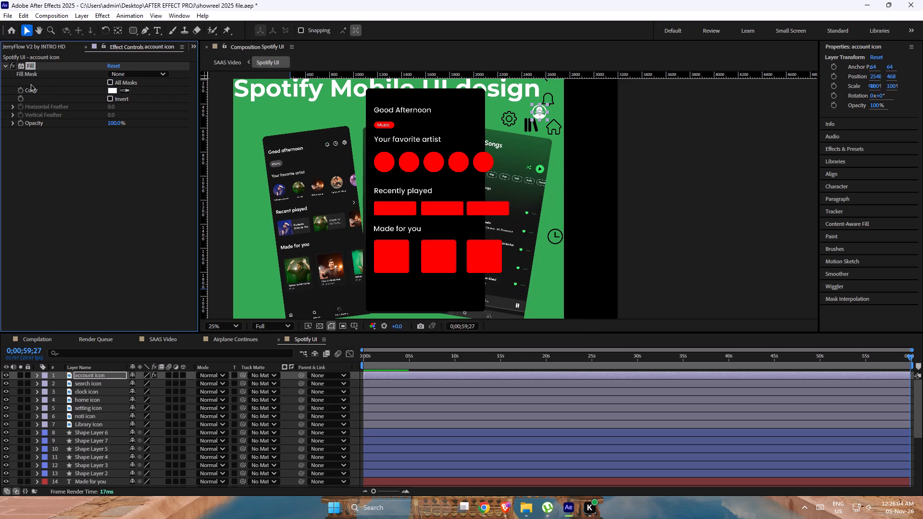
Copy the account icon's white Fill effect onto the search, clock, home, setting, noti and Library icon layers.
key(ctrl+c)
click(111, 382)
shift+click(100, 423)
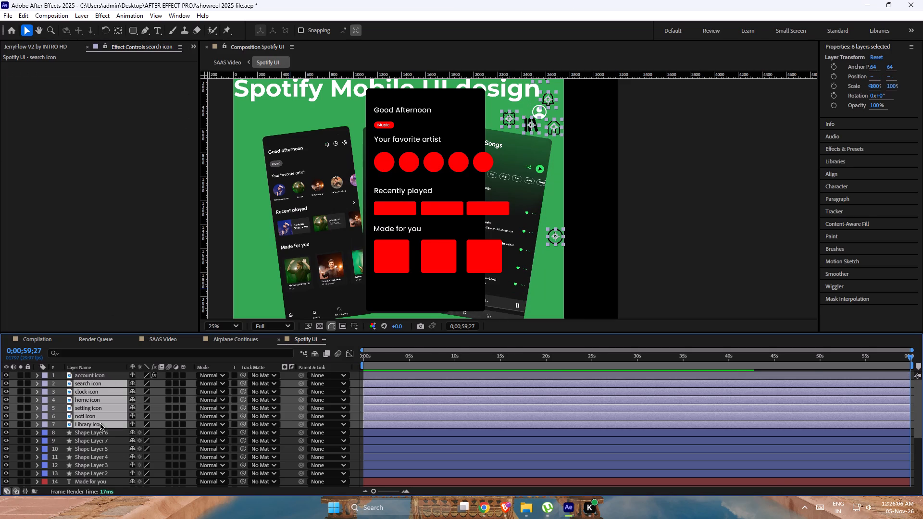
key(ctrl+v)
click(661, 183)
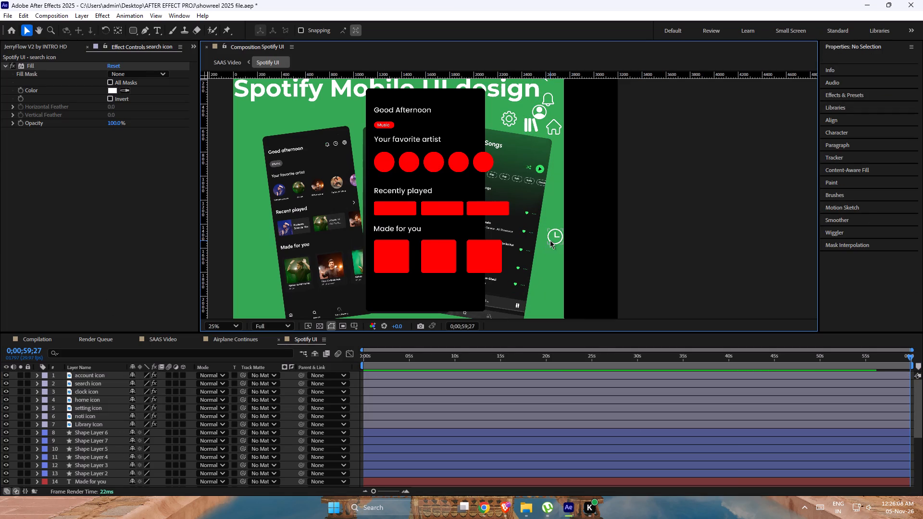
Scale all seven icon layers, from account icon through Library icon, to 50%.
click(106, 376)
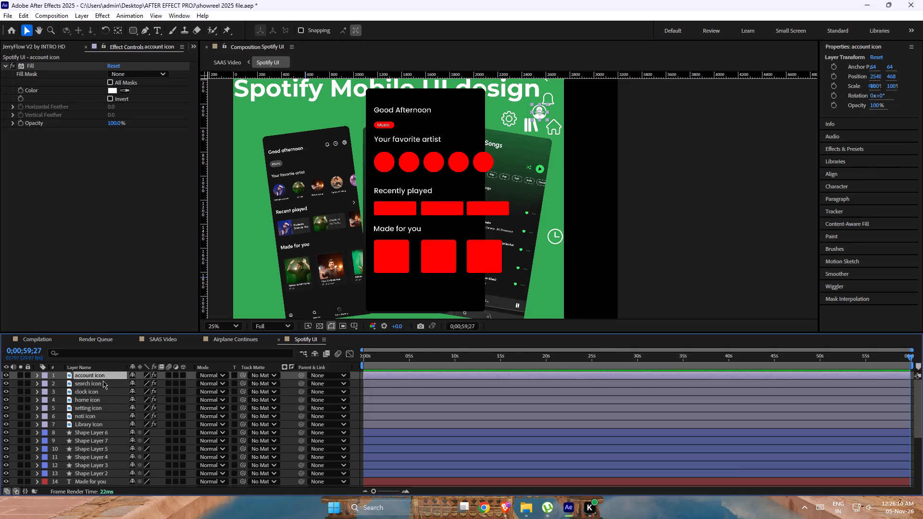
shift+click(90, 418)
shift+click(90, 425)
key(s)
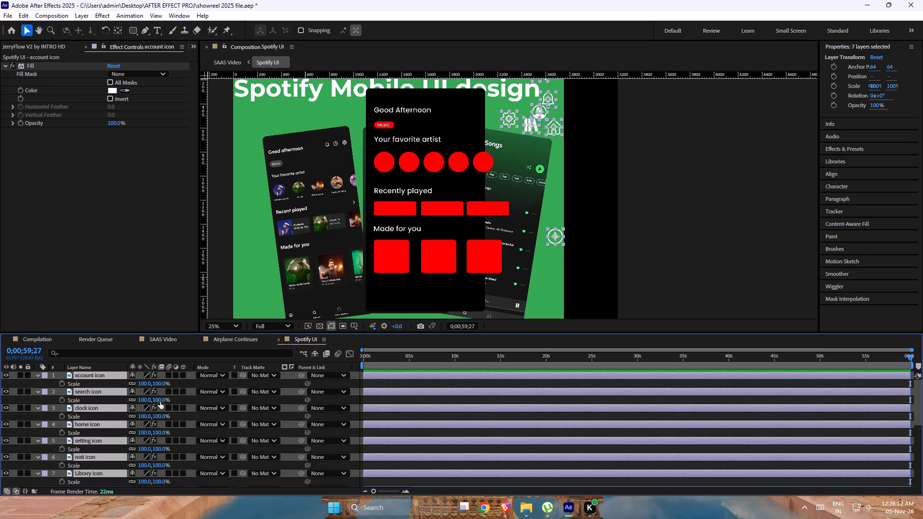
drag(146, 398, 129, 402)
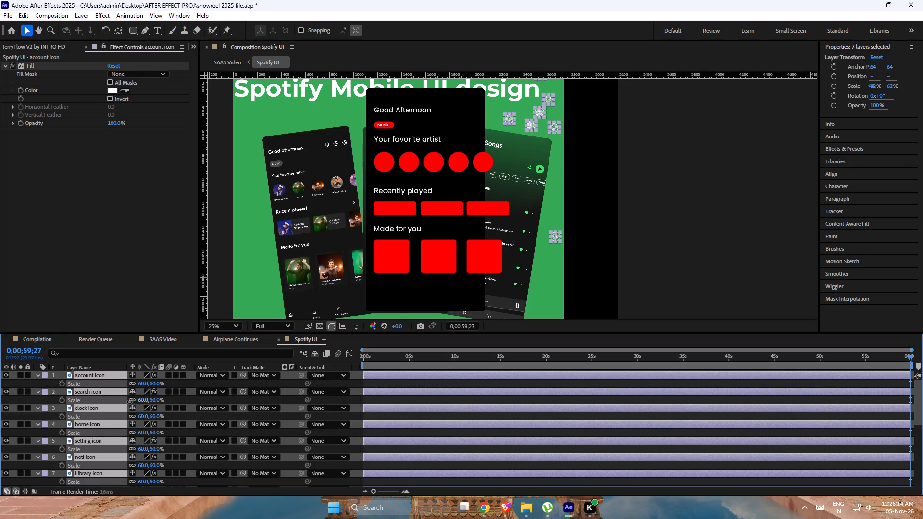
drag(129, 402, 128, 402)
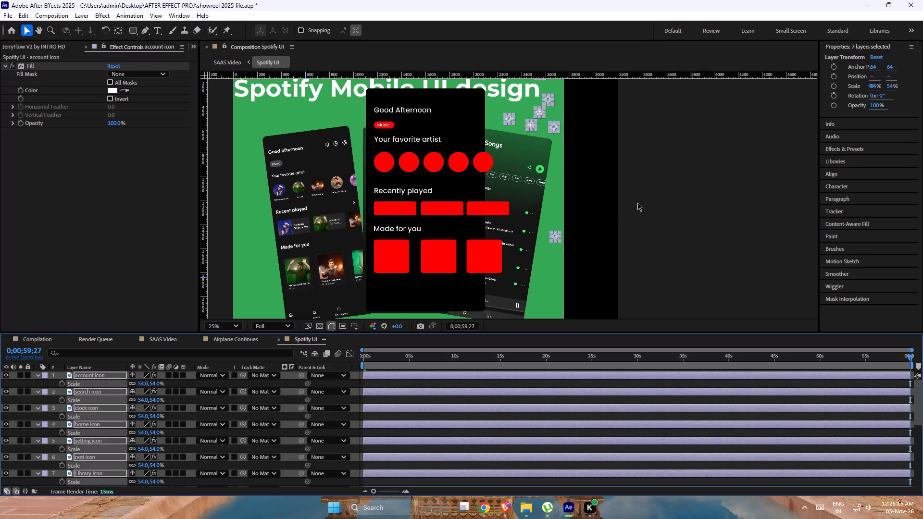
click(147, 383)
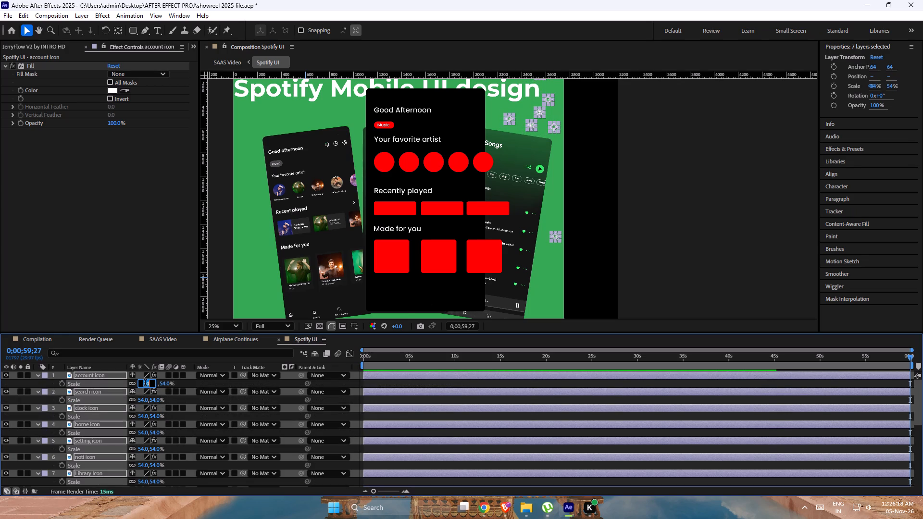
key(5)
key(0)
key(Return)
click(723, 162)
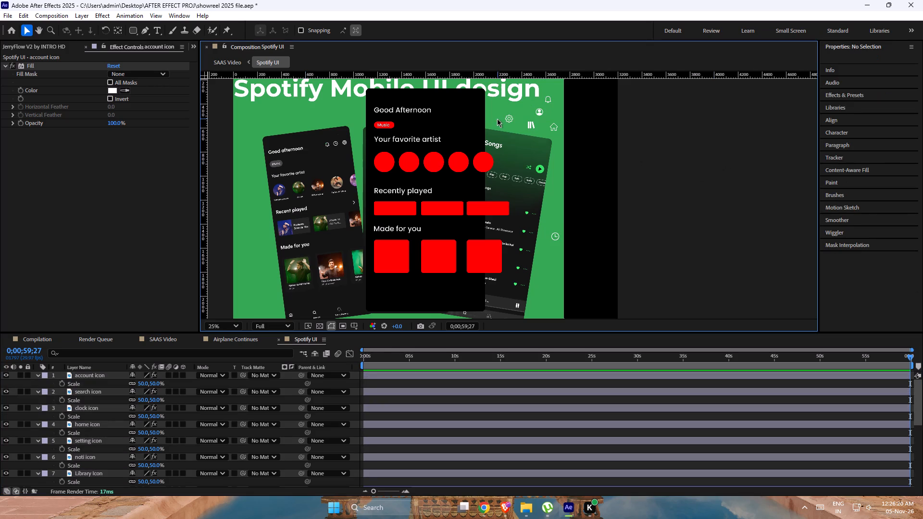
Move the setting icon into the black phone screen's header beside Good Afternoon, at about 2028, 464.
drag(511, 117, 478, 110)
Add a horizontal guide across the composition, level with the Good Afternoon header row.
drag(325, 77, 340, 112)
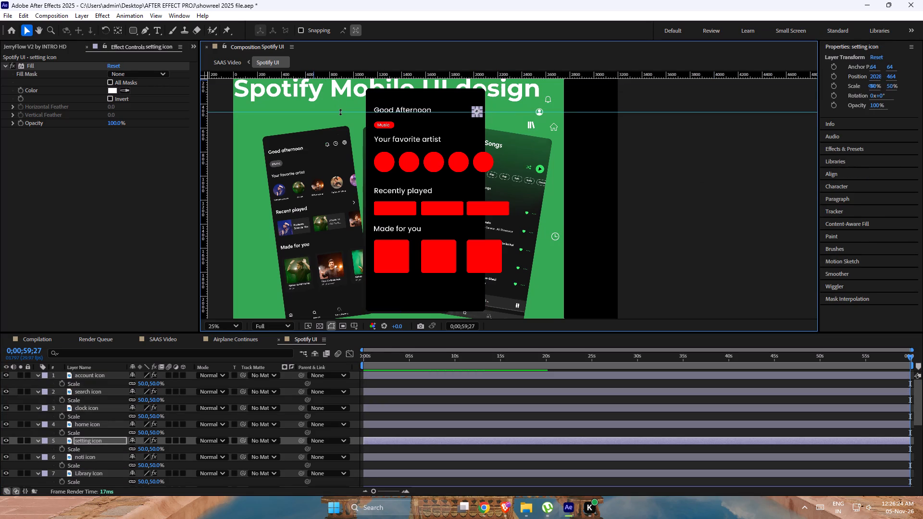
drag(340, 112, 340, 112)
Move the setting icon toward the phone screen's right edge and center it on the guide, at about 2062, 468.
scroll(441, 114, up, 2)
middle_drag(501, 119, 594, 321)
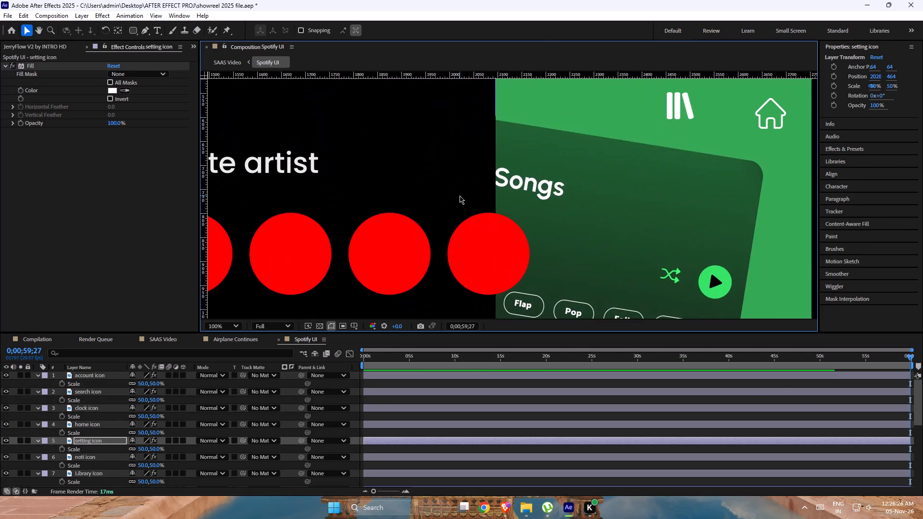
middle_drag(508, 191, 618, 200)
middle_drag(568, 140, 561, 282)
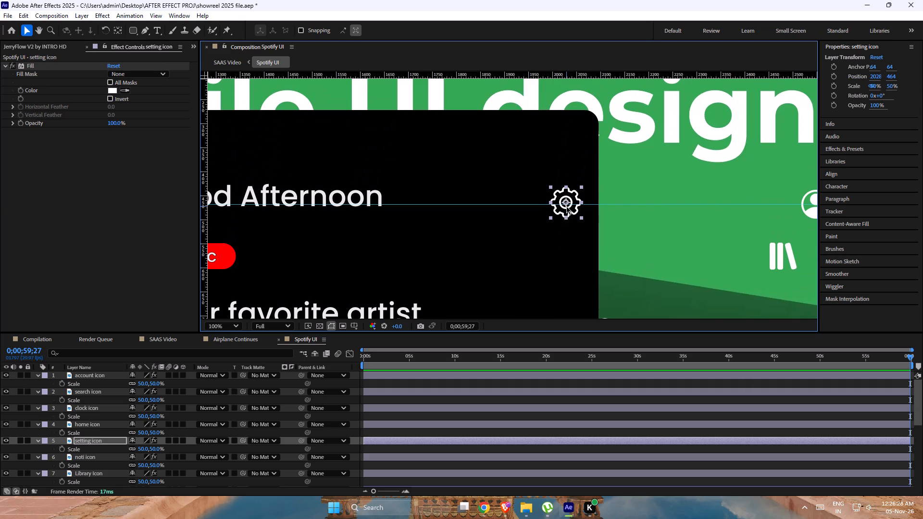
drag(568, 210, 584, 210)
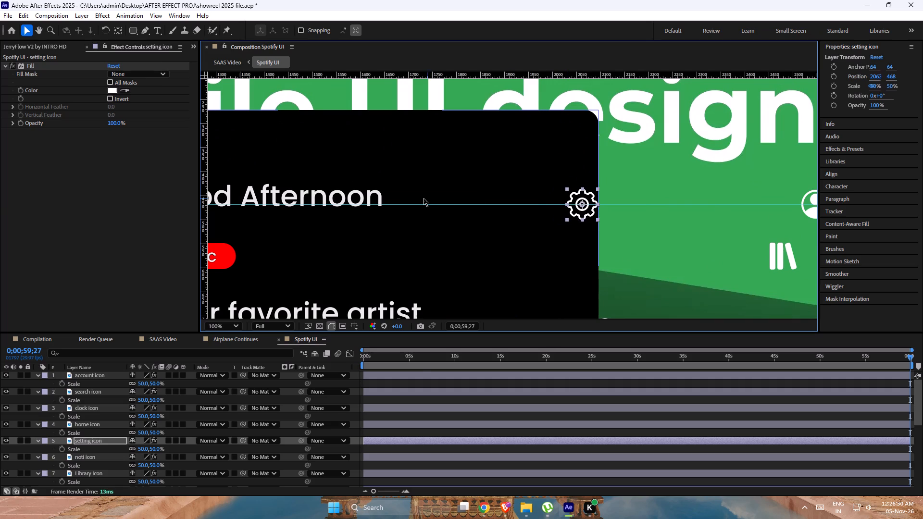
Raise the horizontal guide to run through the vertical middle of the Good Afternoon text.
drag(422, 204, 424, 206)
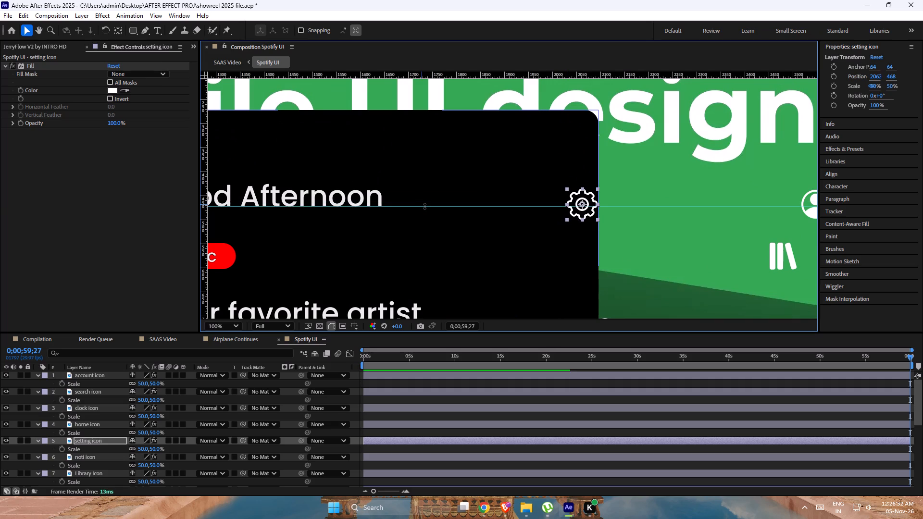
drag(424, 206, 430, 206)
drag(430, 206, 436, 197)
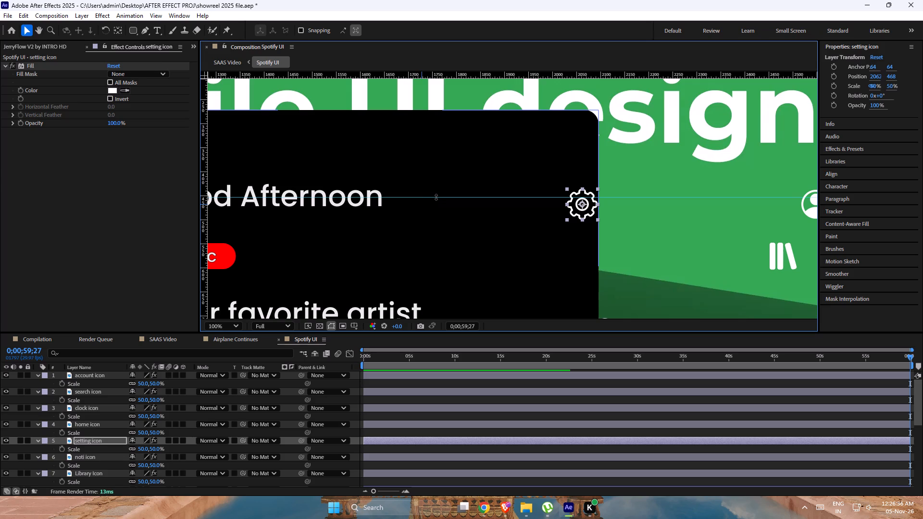
drag(436, 197, 437, 198)
Center the setting icon on the raised guide and inset it from the phone screen's edge, at about 2050, 455.
drag(586, 213, 589, 209)
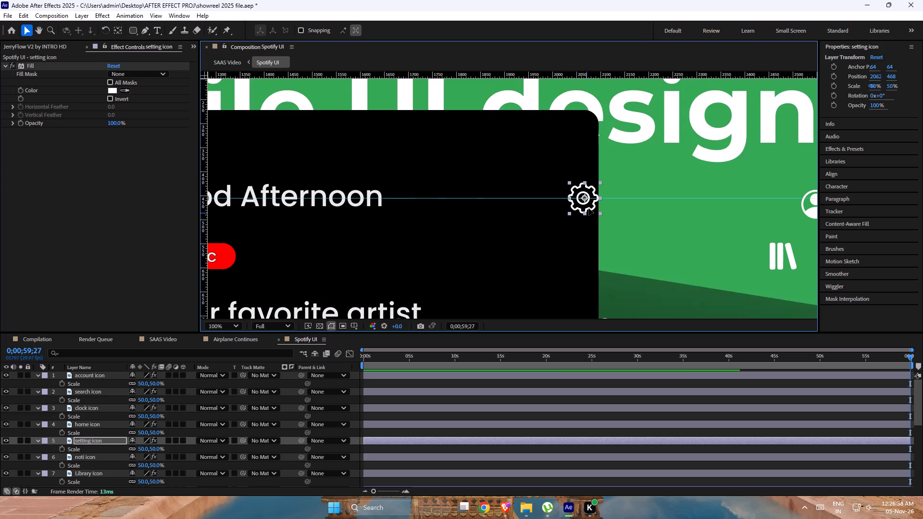
drag(589, 209, 581, 208)
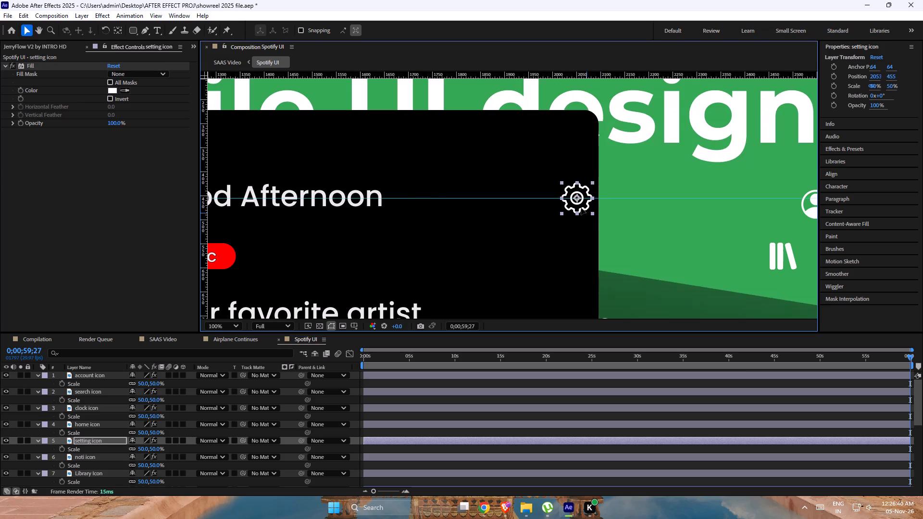
drag(581, 208, 580, 208)
Scale all seven icon layers, from account icon through Library icon, to 35%.
click(91, 380)
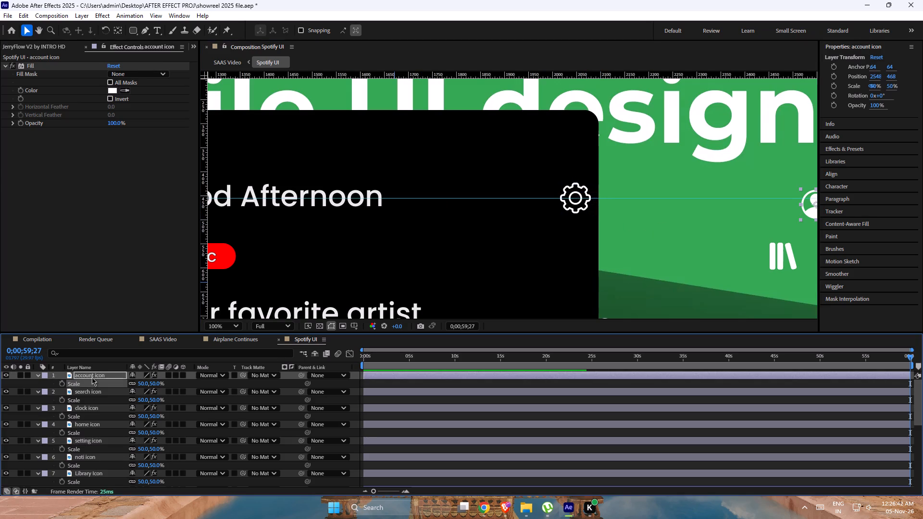
click(92, 377)
scroll(95, 430, down, 3)
scroll(96, 419, up, 1)
shift+click(96, 410)
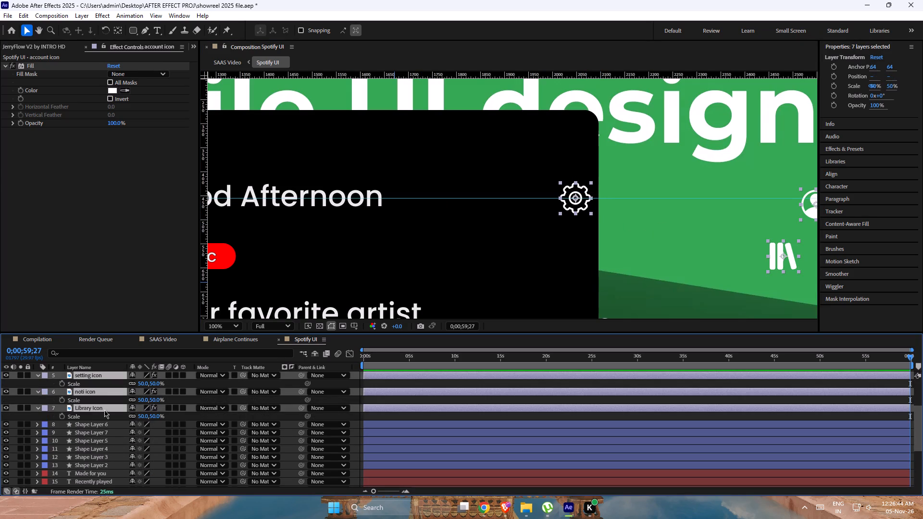
click(140, 418)
text(354)
key(BackSpace)
key(Return)
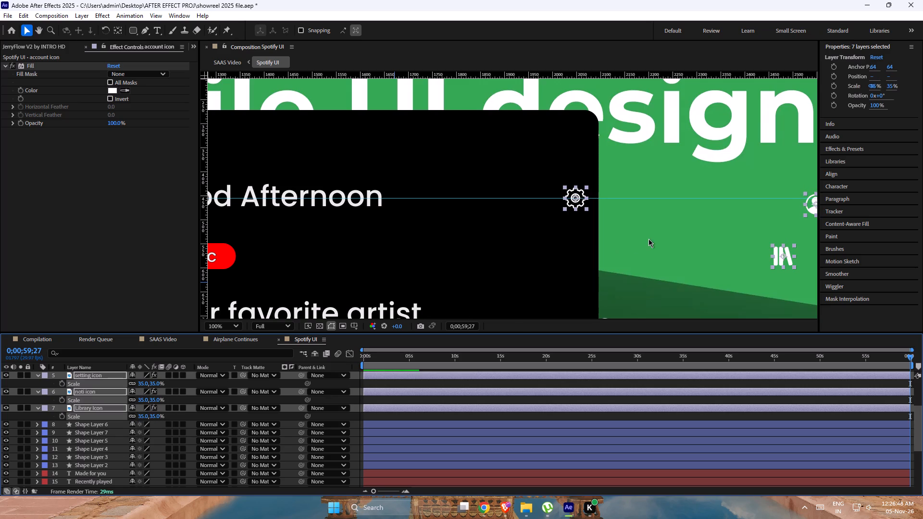
click(649, 235)
Move the clock icon into the phone header beside the setting icon, centered on the guide at about 1987, 455.
scroll(649, 235, down, 1)
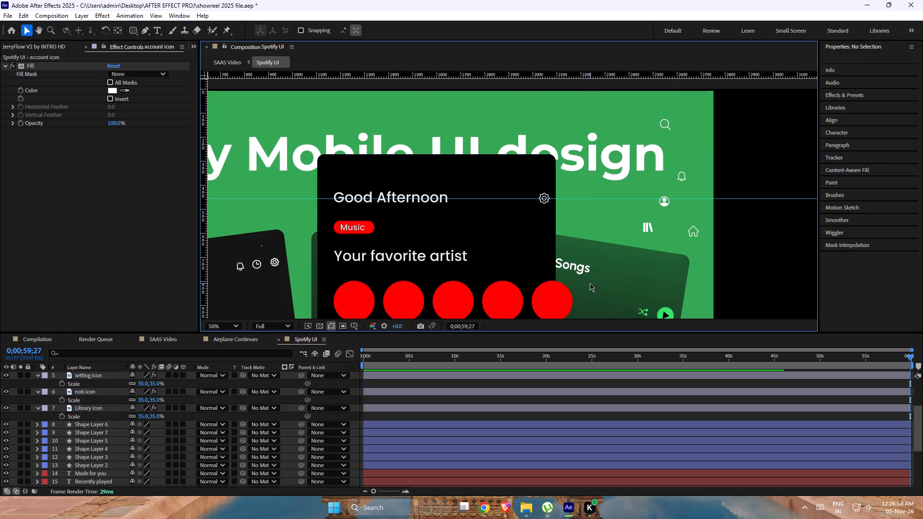
middle_drag(692, 264, 674, 220)
scroll(680, 277, up, 1)
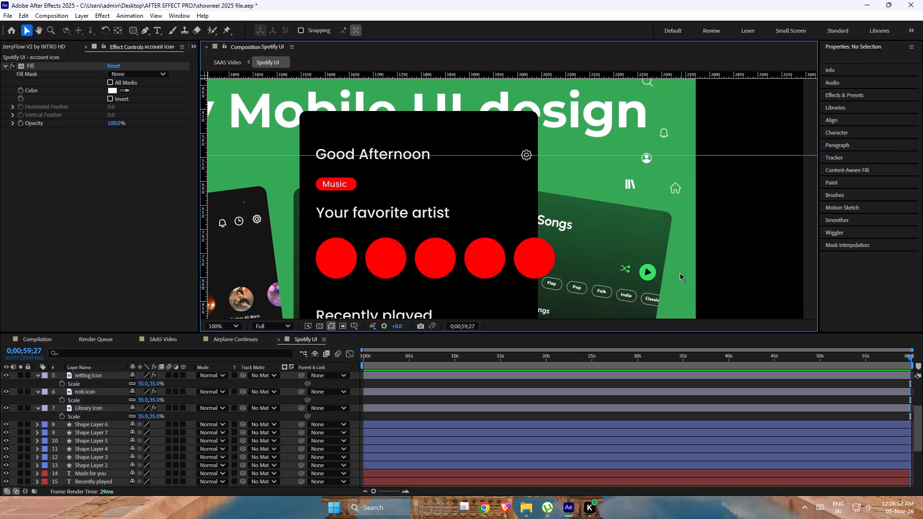
middle_drag(680, 269, 681, 213)
scroll(681, 213, down, 2)
drag(595, 290, 506, 169)
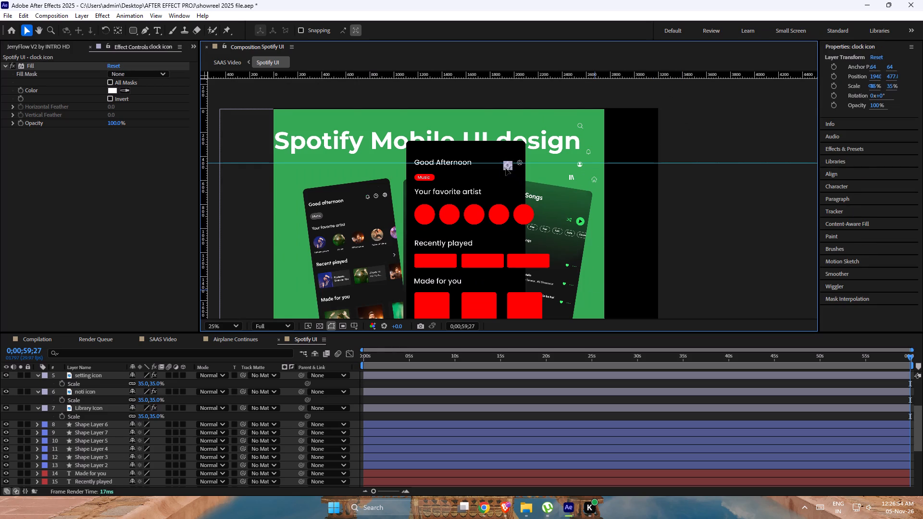
drag(506, 169, 505, 167)
scroll(505, 167, up, 1)
middle_drag(541, 166, 543, 278)
scroll(524, 249, up, 2)
scroll(517, 275, down, 1)
middle_drag(534, 268, 528, 239)
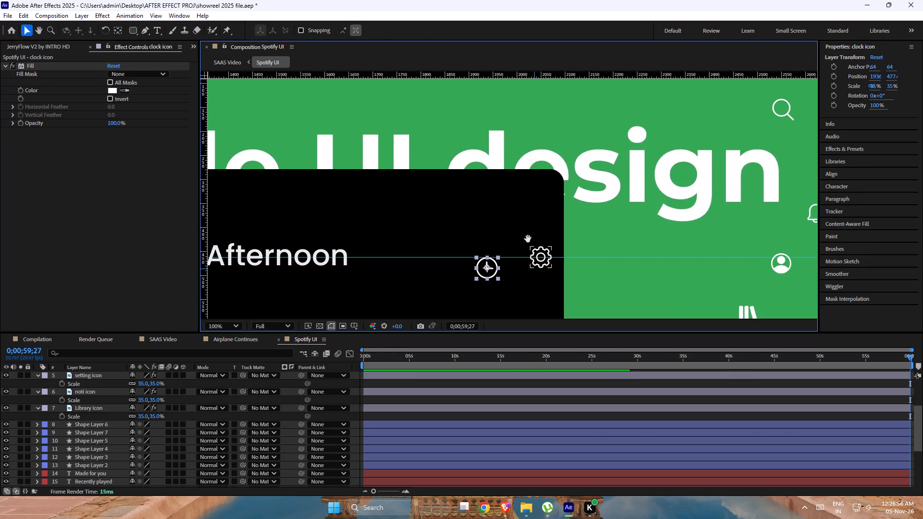
middle_drag(528, 239, 524, 227)
drag(488, 256, 510, 243)
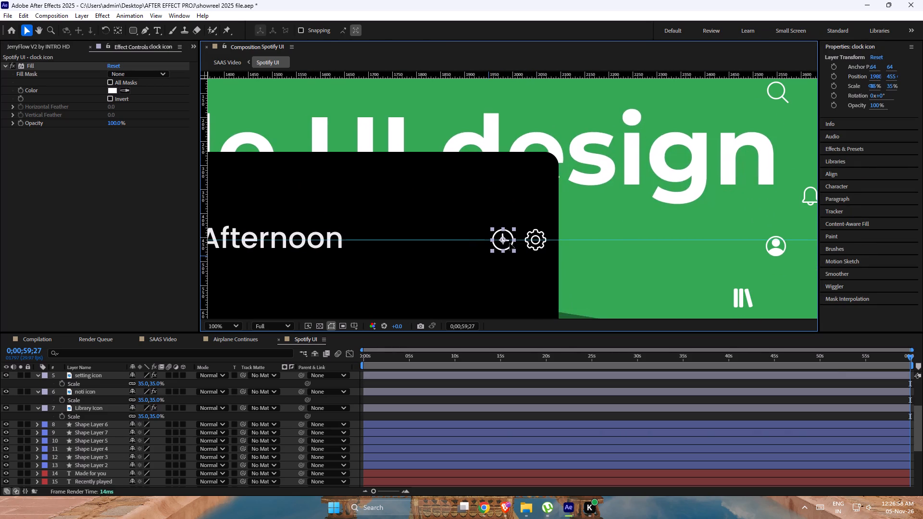
drag(510, 243, 513, 243)
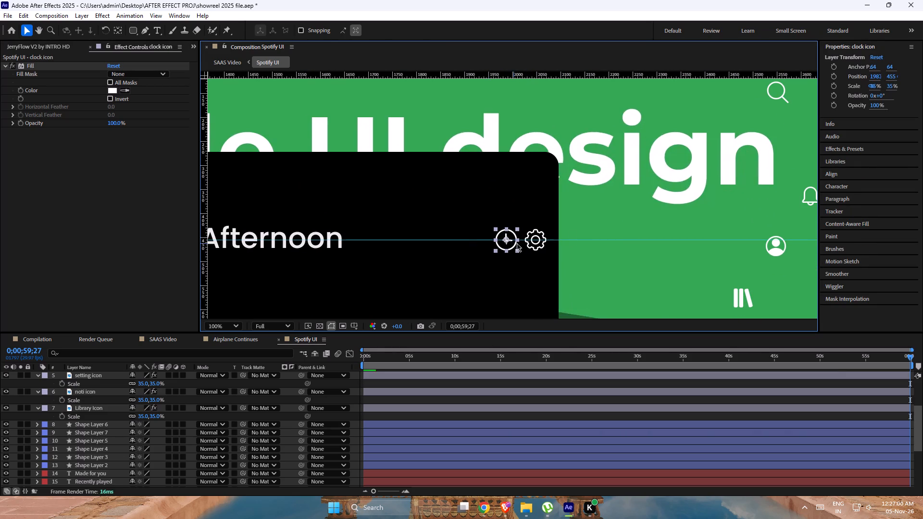
Move the noti icon into the phone header beside the clock icon, centered on the guide at about 1930, 455.
scroll(578, 239, down, 1)
drag(664, 197, 535, 213)
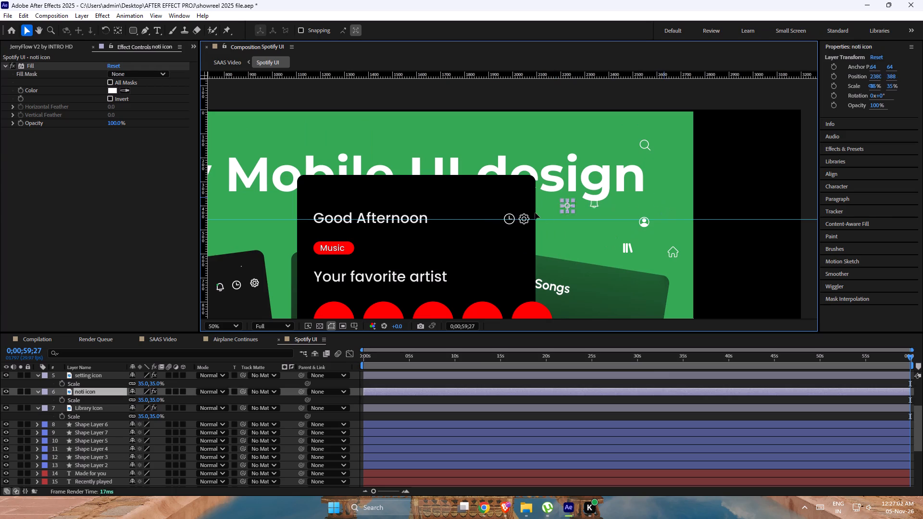
drag(535, 213, 498, 220)
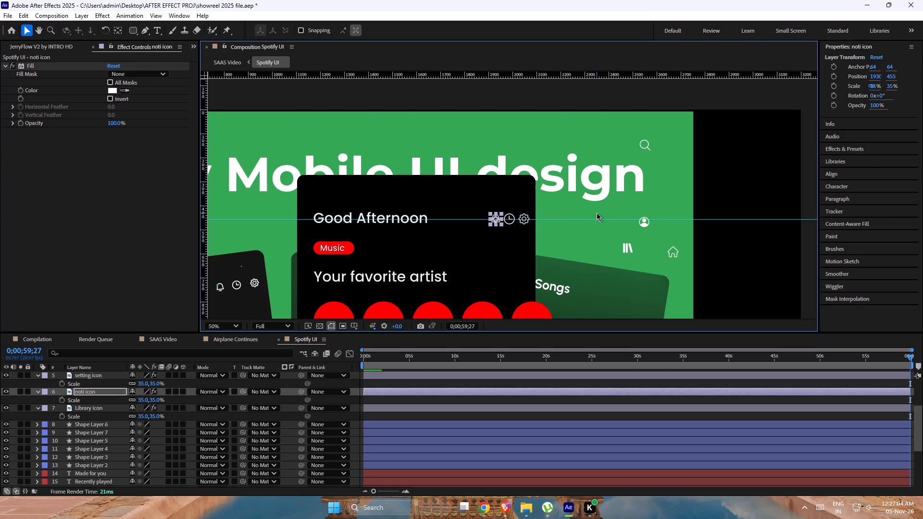
click(597, 213)
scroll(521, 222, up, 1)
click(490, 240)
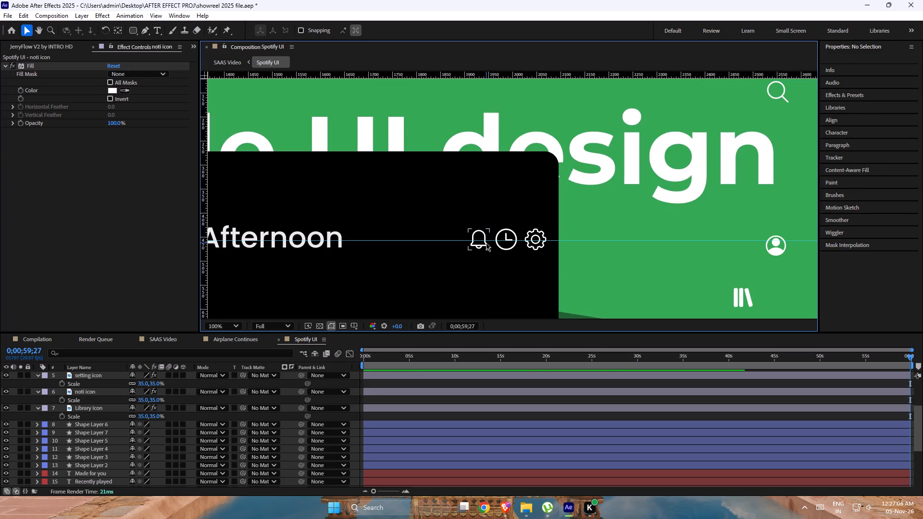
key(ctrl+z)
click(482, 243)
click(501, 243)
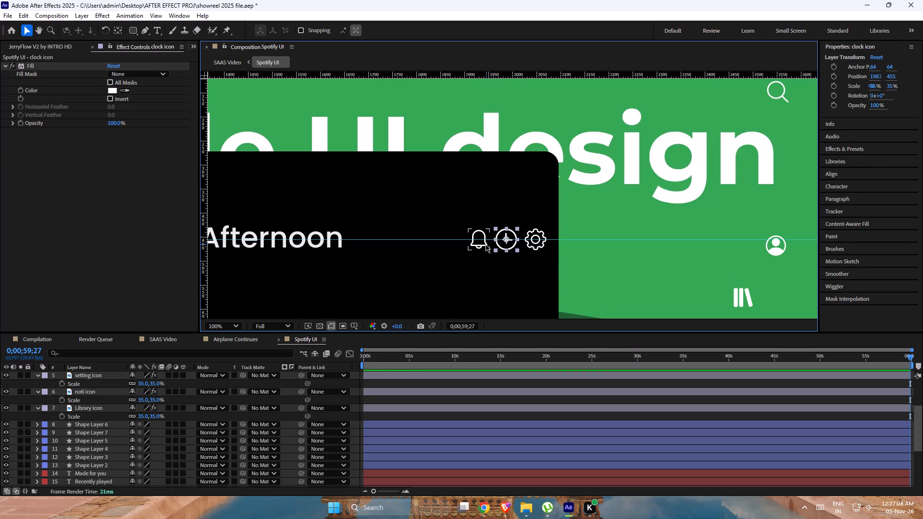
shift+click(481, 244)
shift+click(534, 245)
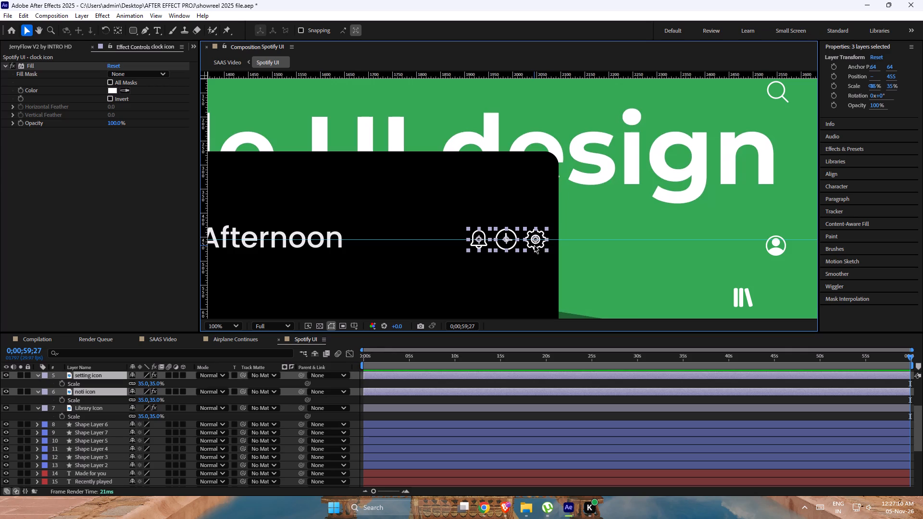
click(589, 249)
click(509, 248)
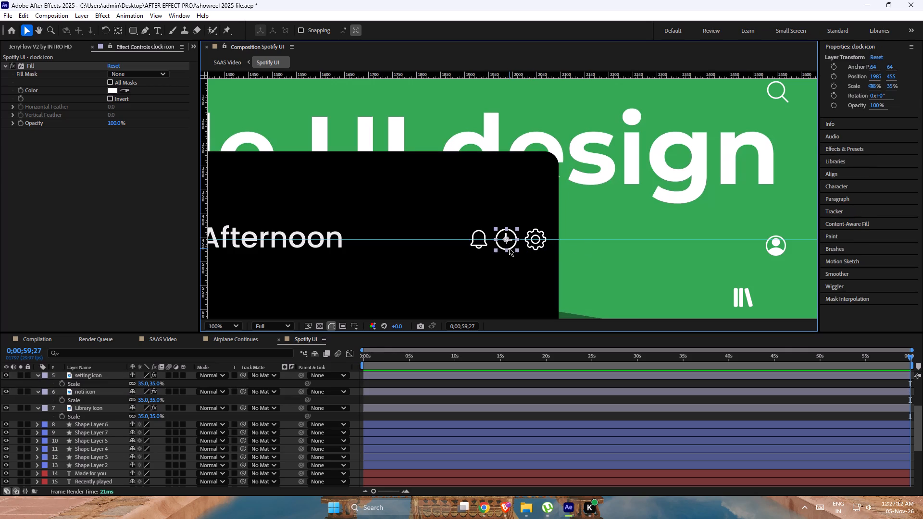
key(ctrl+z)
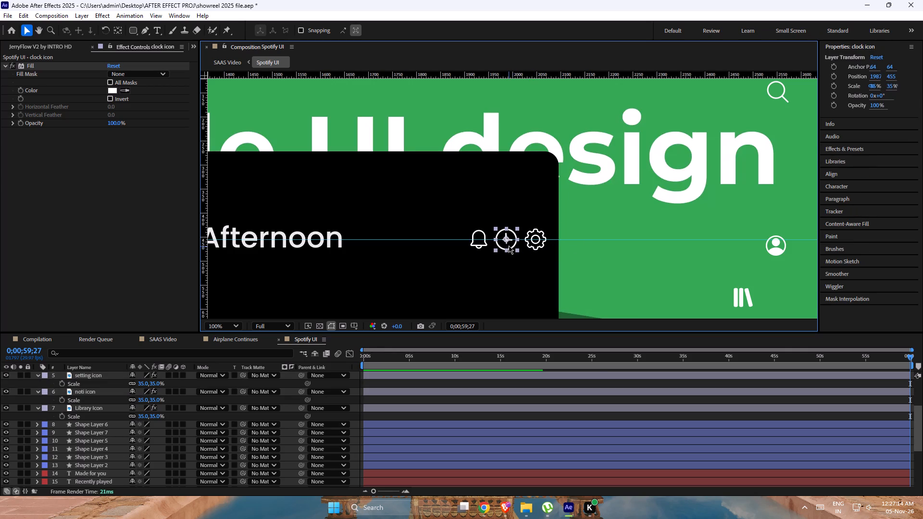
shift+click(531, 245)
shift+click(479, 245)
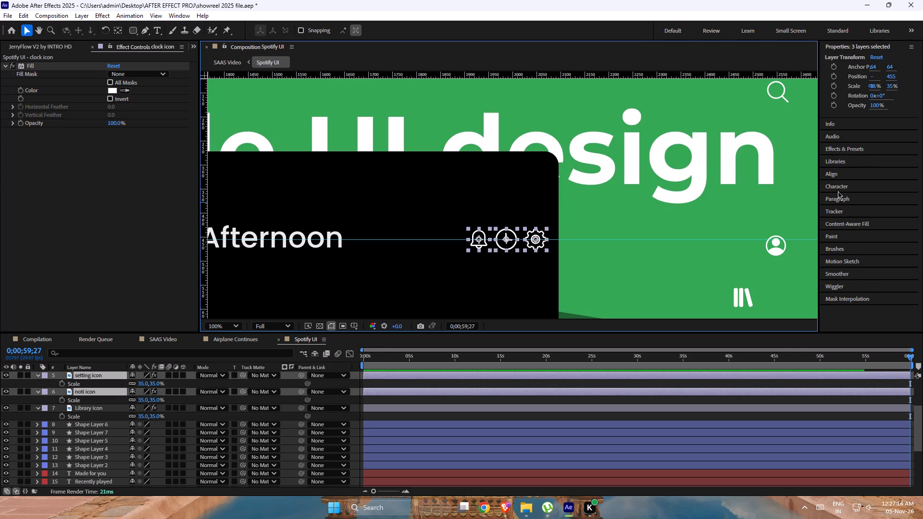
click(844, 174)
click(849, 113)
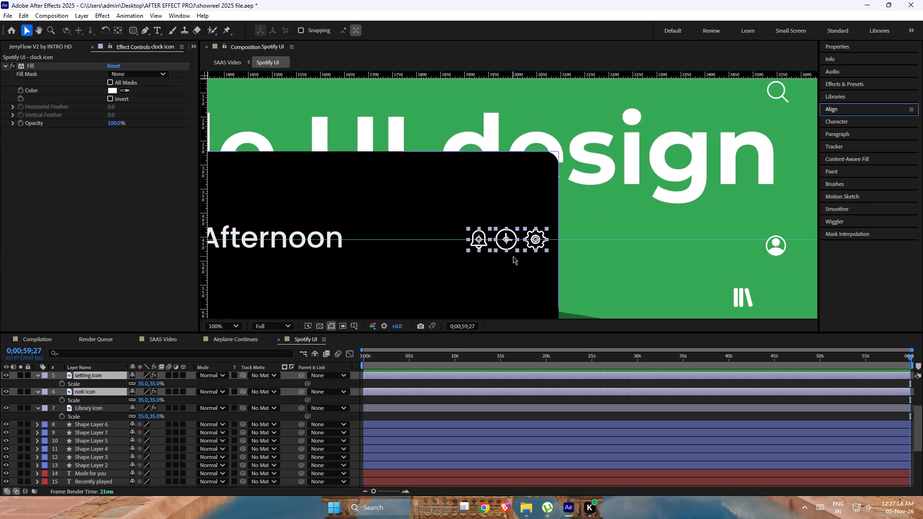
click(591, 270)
Nudge the clock icon slightly toward the setting icon to even out the spacing of the three header icons.
click(510, 246)
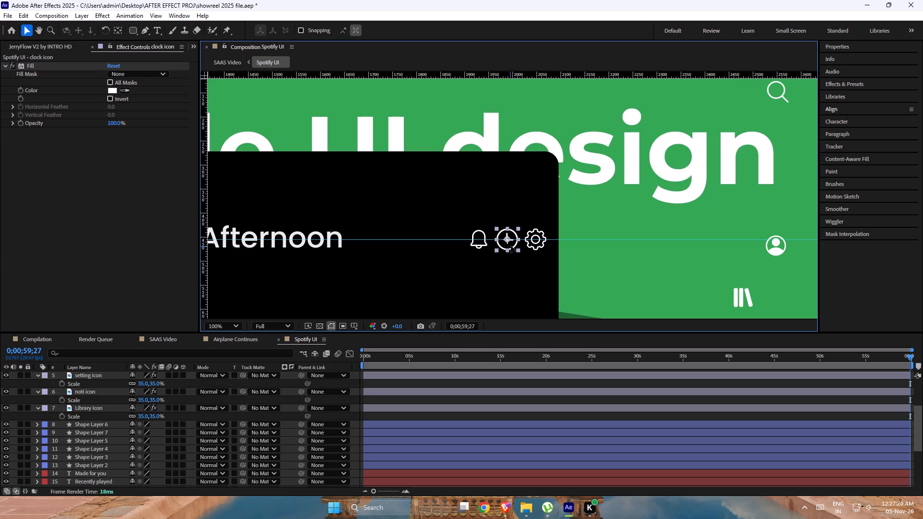
click(595, 252)
Collapse the revealed Scale properties of all seven icon layers, from account icon through Library icon.
scroll(595, 252, down, 2)
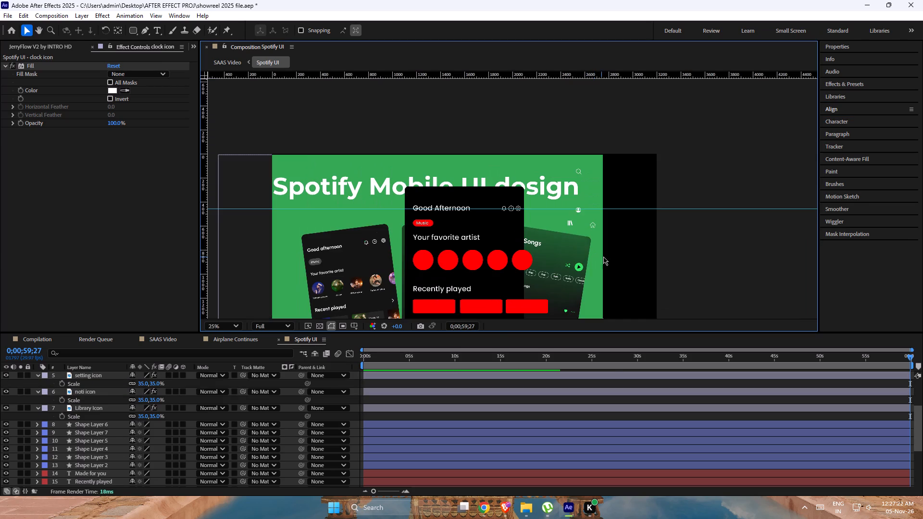
middle_drag(587, 282, 598, 223)
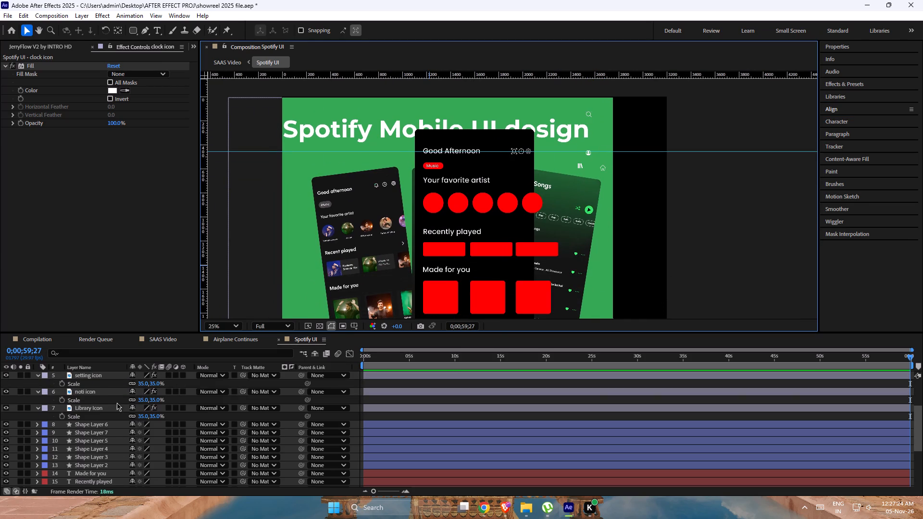
scroll(102, 411, up, 4)
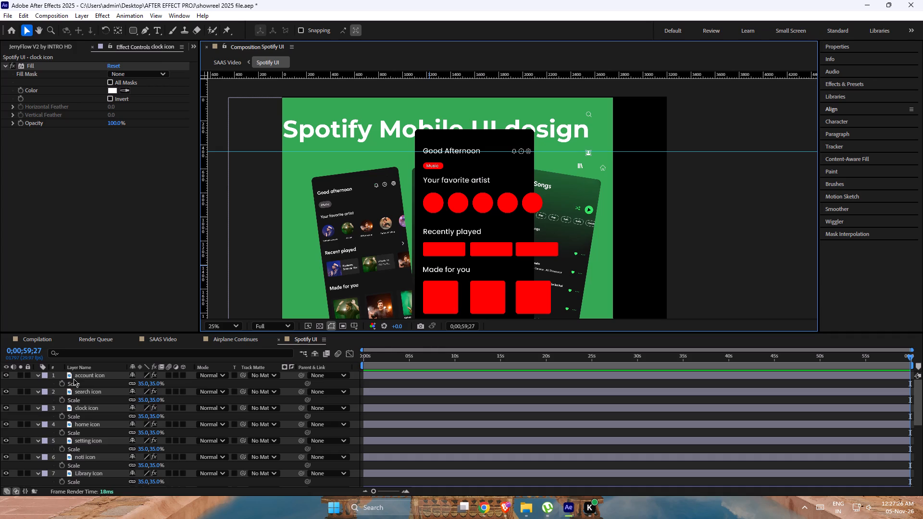
click(82, 378)
scroll(90, 469, down, 1)
shift+click(92, 440)
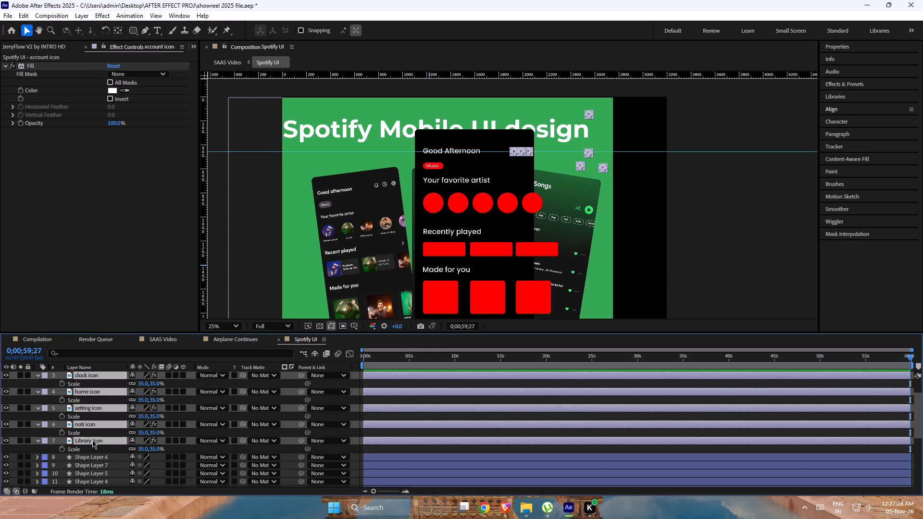
key(u)
scroll(184, 406, up, 5)
click(682, 265)
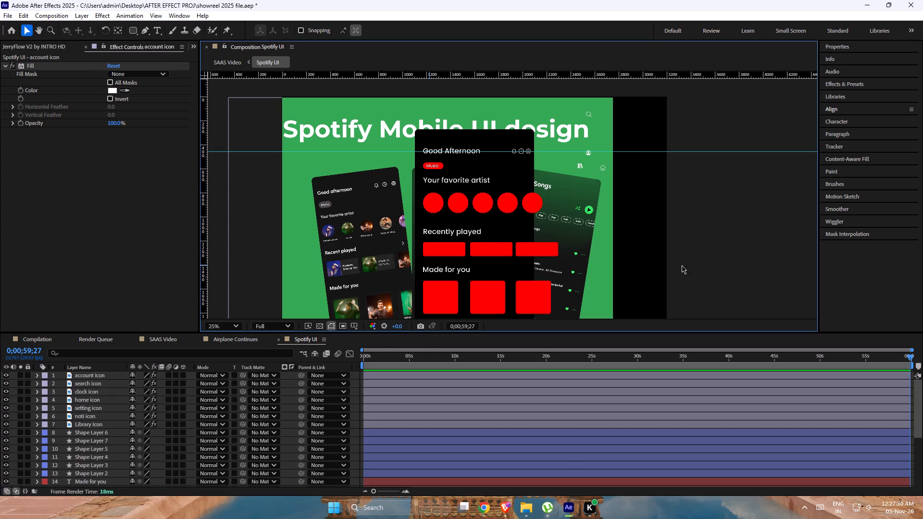
Group the account, search, home and Library icon layers together in the layer stack, directly above the clock icon layer.
click(581, 168)
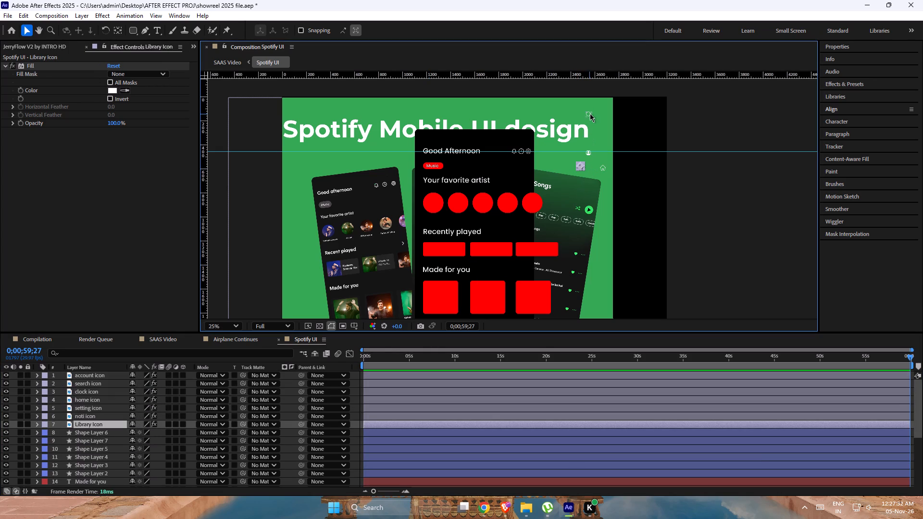
shift+click(590, 113)
shift+click(589, 153)
shift+click(600, 168)
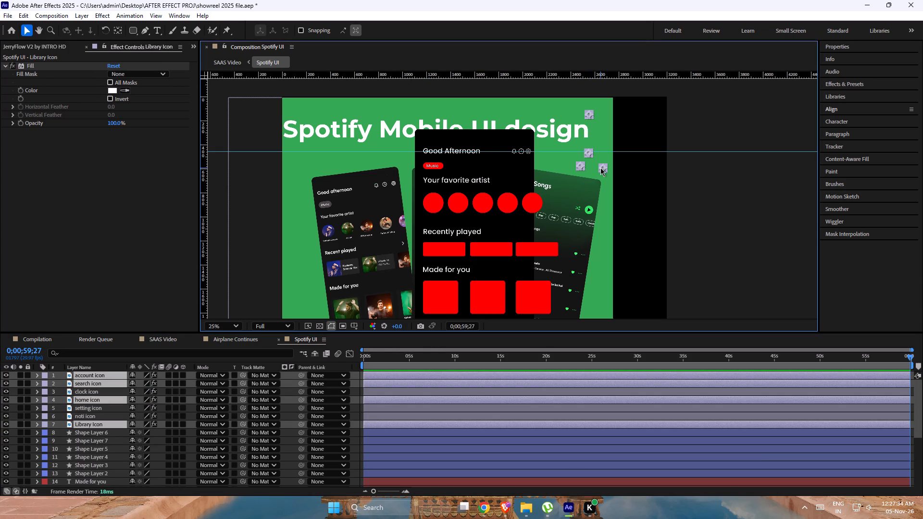
drag(88, 422, 97, 392)
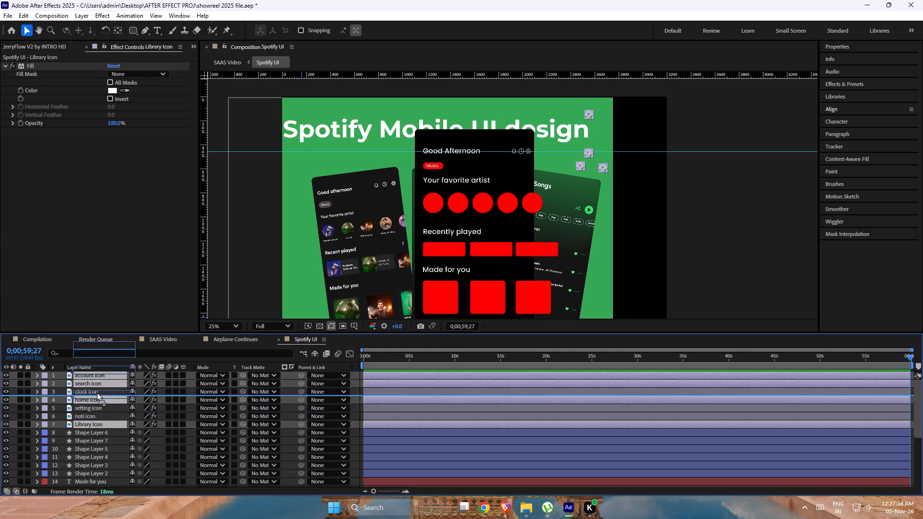
drag(97, 392, 97, 388)
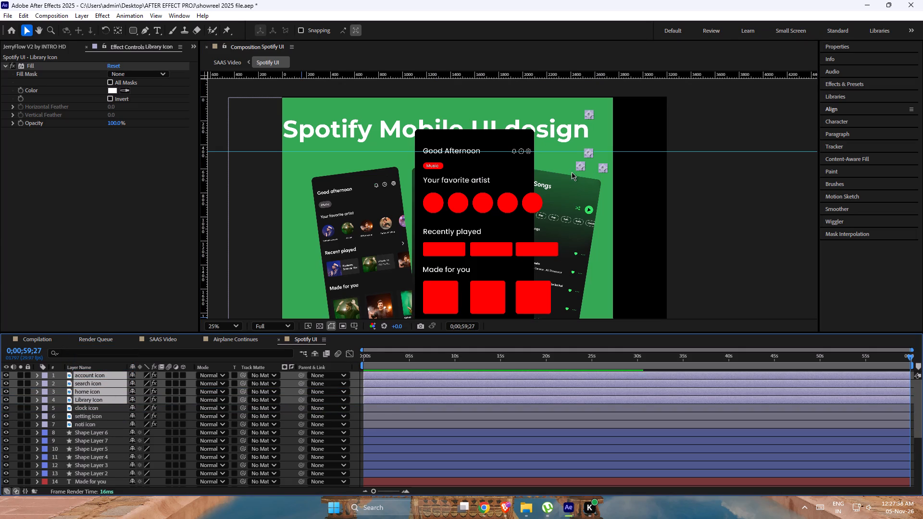
Move the account, search, home and Library icons together down to the bottom area of the phone screen.
drag(590, 155, 574, 179)
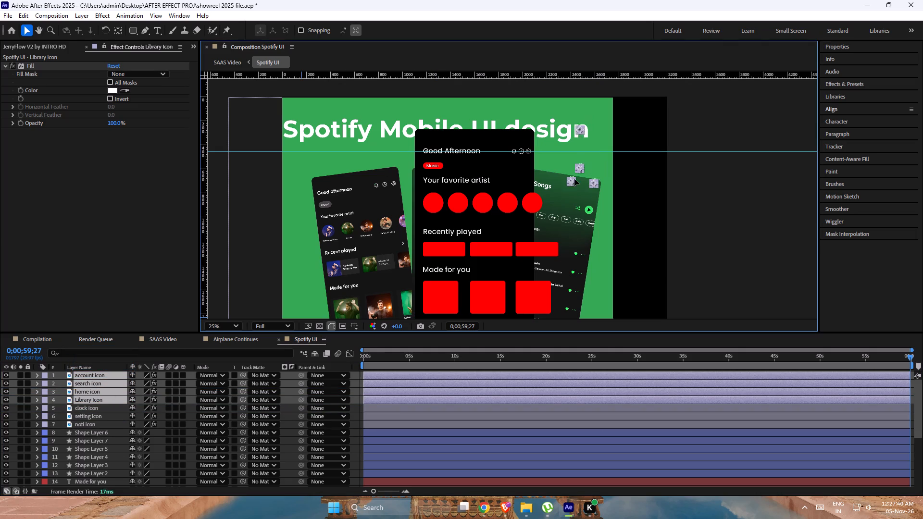
drag(574, 179, 463, 272)
scroll(481, 284, up, 1)
middle_drag(484, 283, 579, 41)
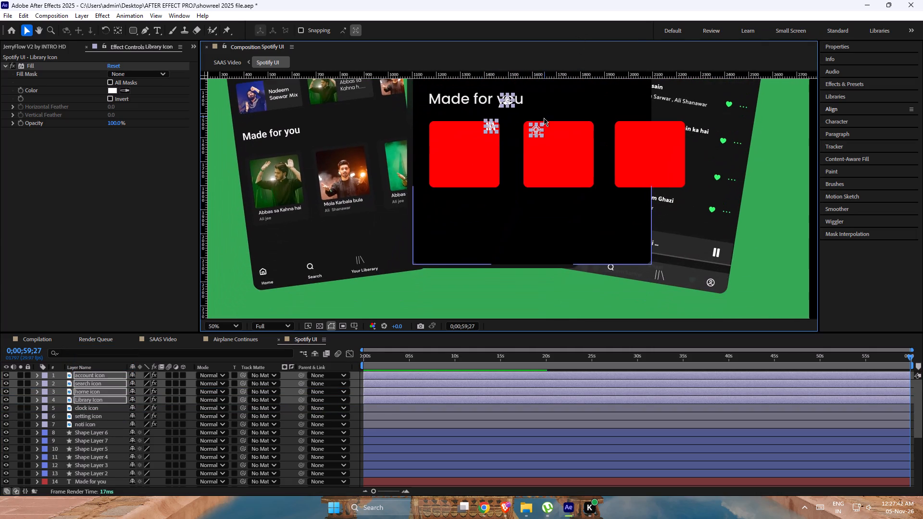
drag(539, 133, 542, 184)
key(ctrl+z)
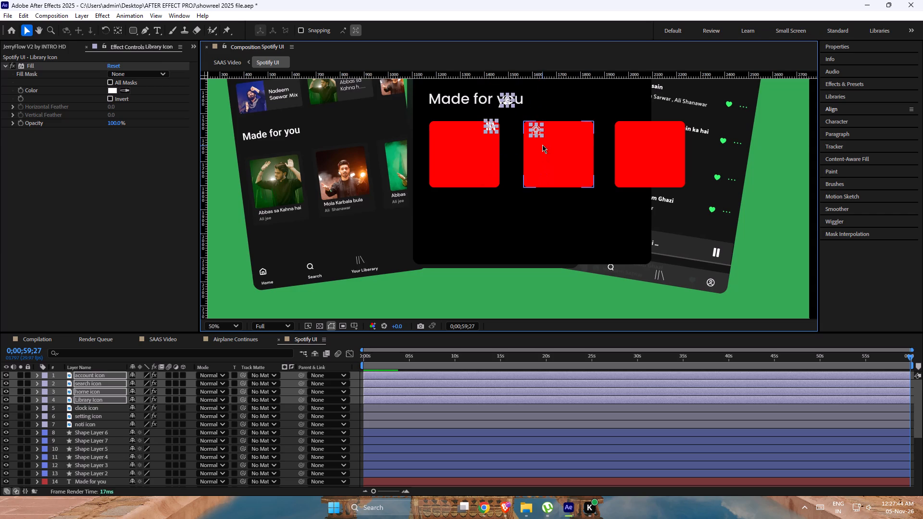
drag(539, 127, 570, 280)
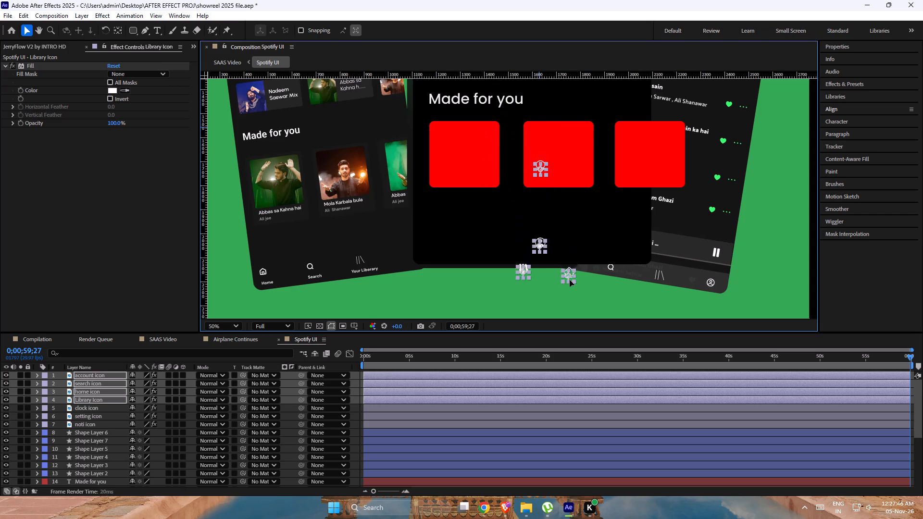
drag(570, 280, 557, 298)
click(599, 223)
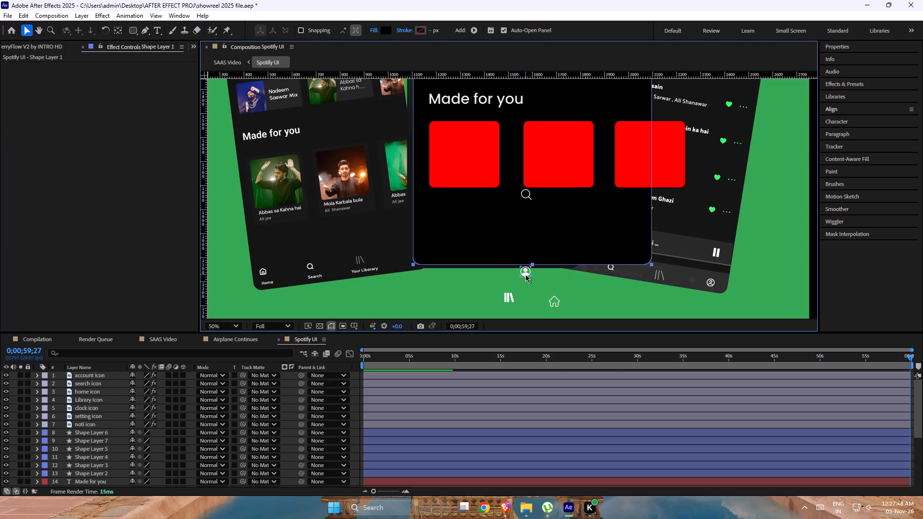
Place the home icon in the phone's lower-left corner and align its left edge with the first Made for you card.
drag(554, 302, 432, 251)
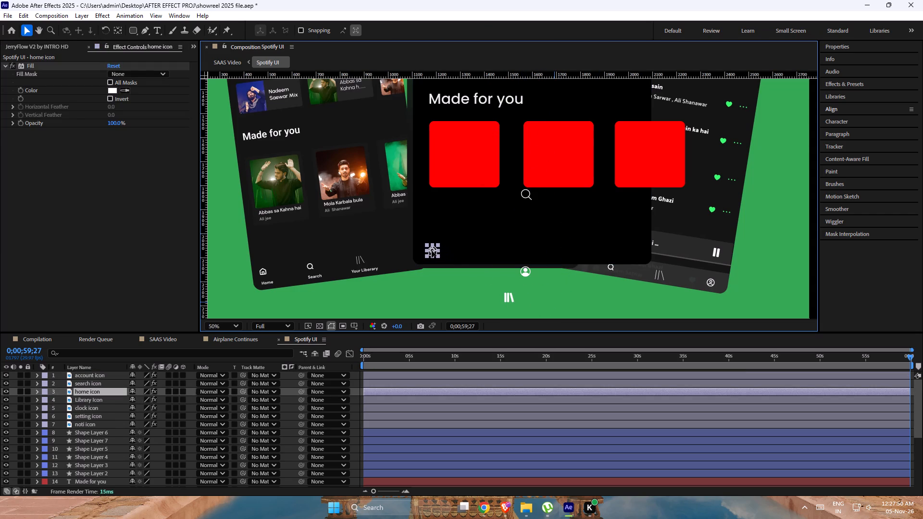
drag(432, 251, 427, 247)
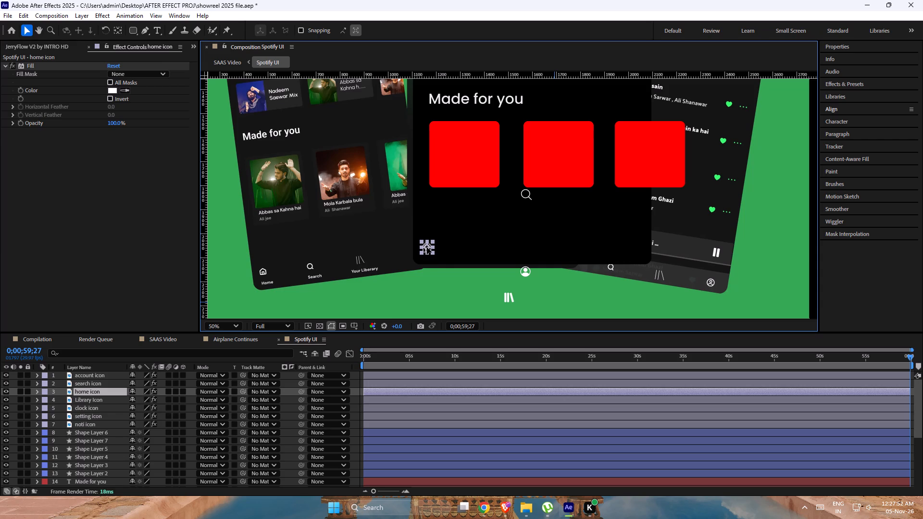
drag(427, 247, 435, 249)
click(463, 160)
shift+click(436, 252)
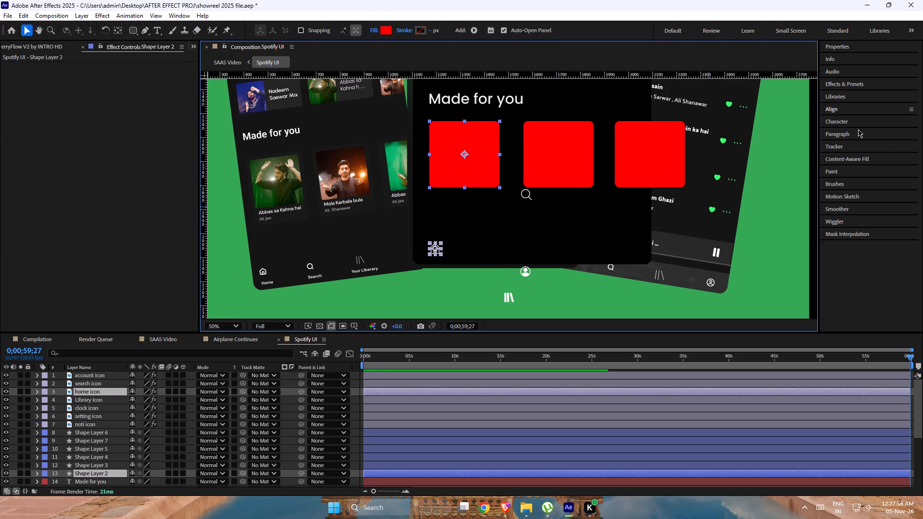
click(857, 116)
click(870, 104)
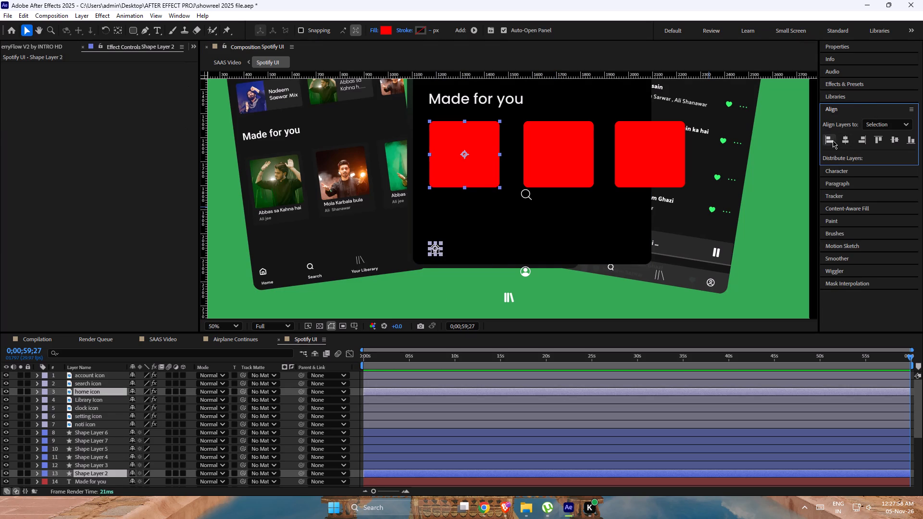
click(828, 139)
Spread the search, Library and account icons across the phone's bottom edge, in that order after the home icon.
drag(528, 195, 488, 250)
drag(510, 298, 527, 259)
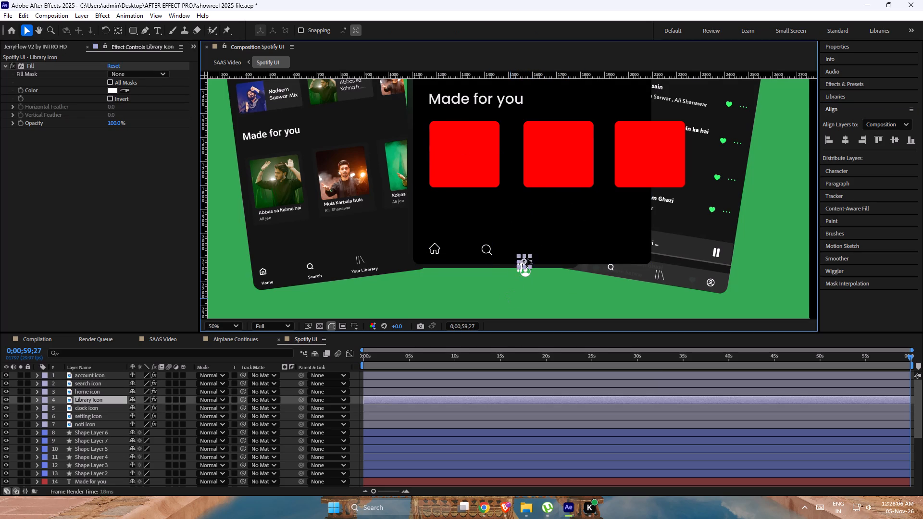
drag(527, 259, 553, 250)
drag(526, 273, 601, 253)
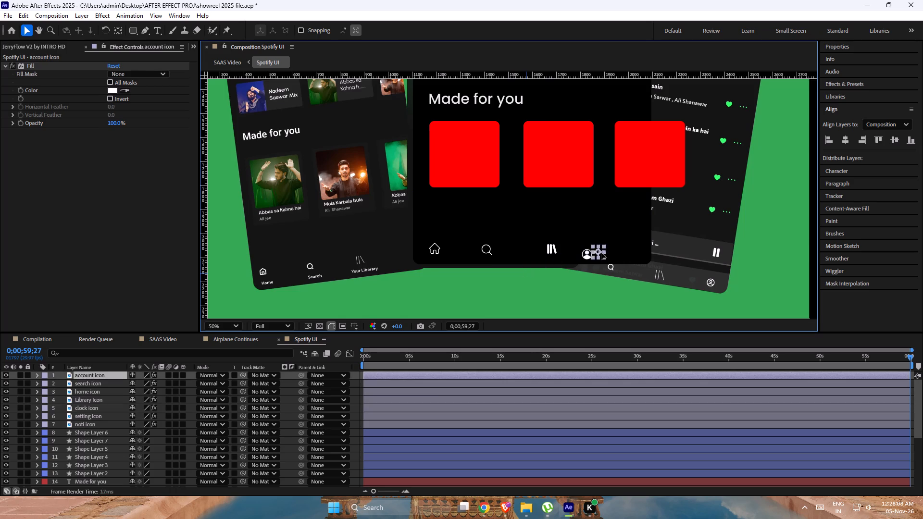
drag(601, 253, 635, 252)
Align the home, search, Library and account icons to one another by their vertical centers.
shift+click(437, 247)
shift+click(488, 252)
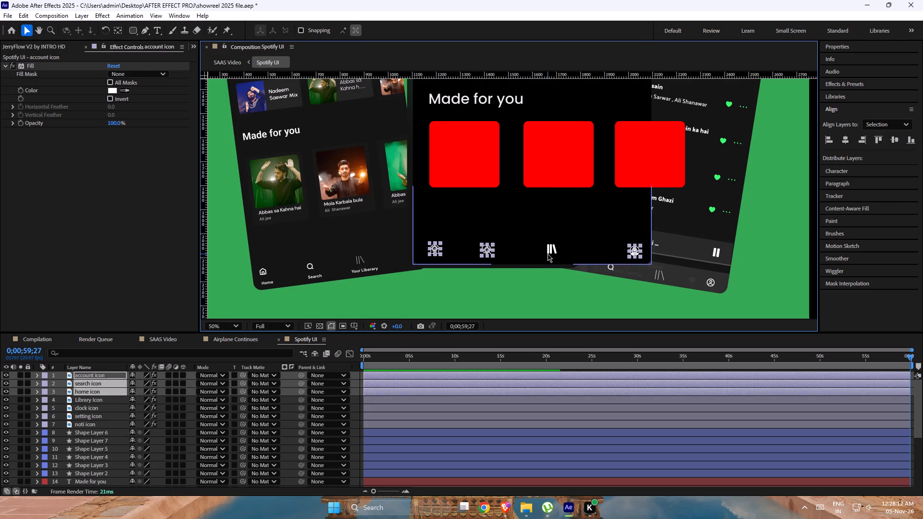
shift+click(553, 249)
shift+click(637, 253)
shift+click(636, 249)
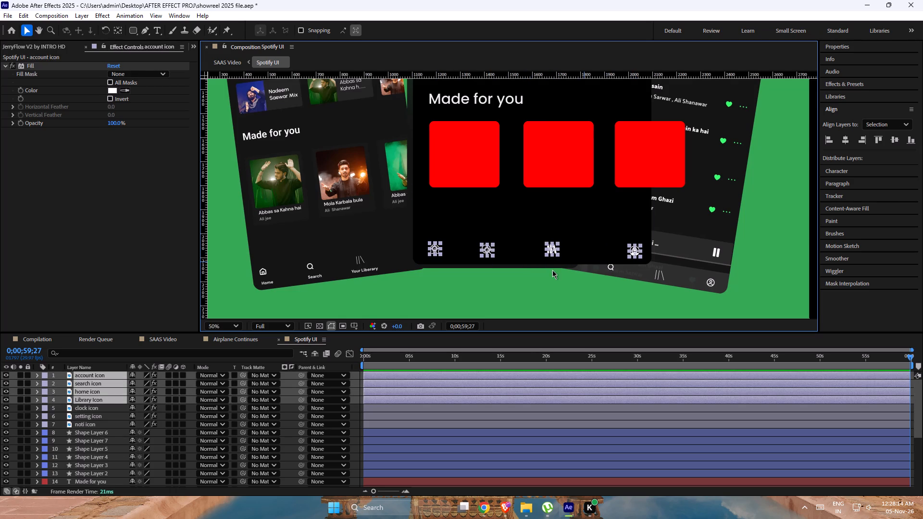
click(893, 143)
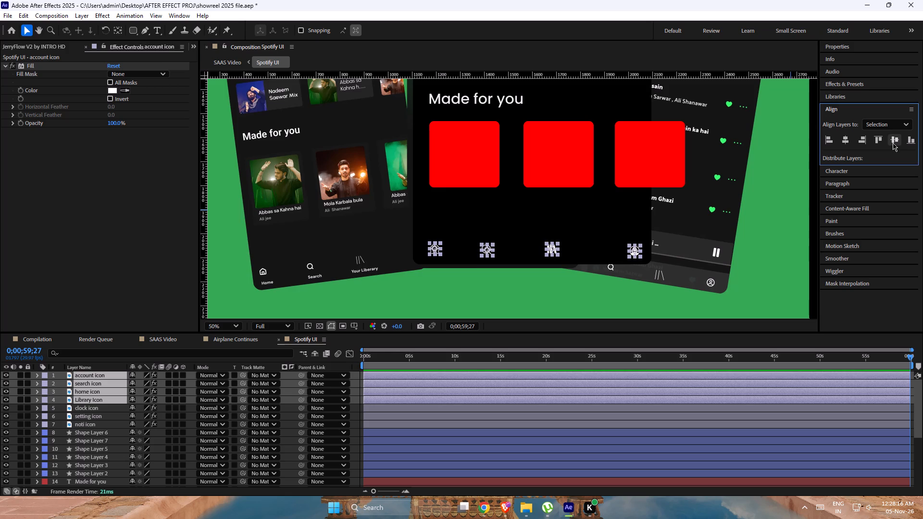
Open the Flex GUI Pro extension and purge the memory to free up RAM.
click(856, 156)
click(181, 15)
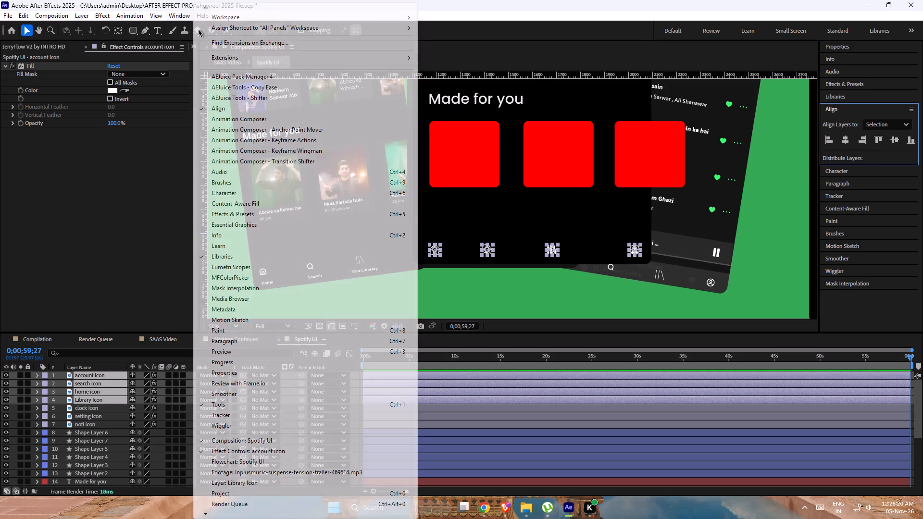
click(239, 58)
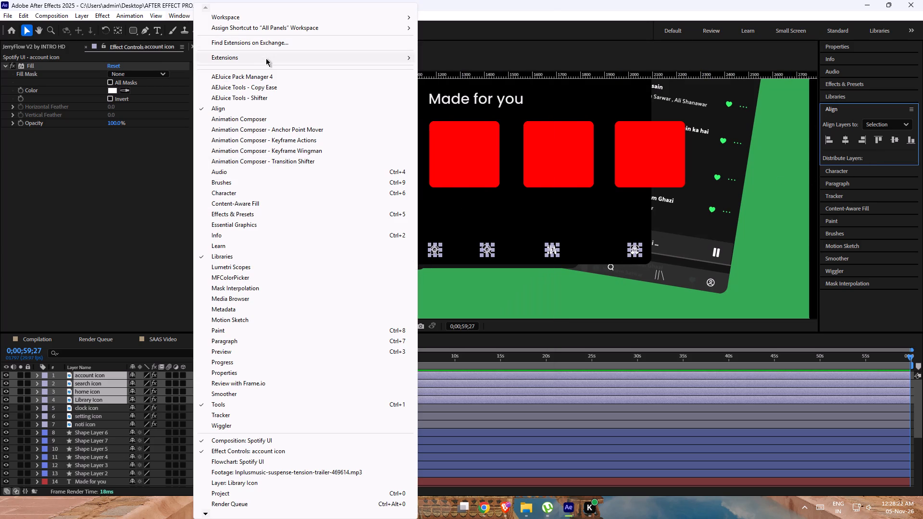
click(266, 58)
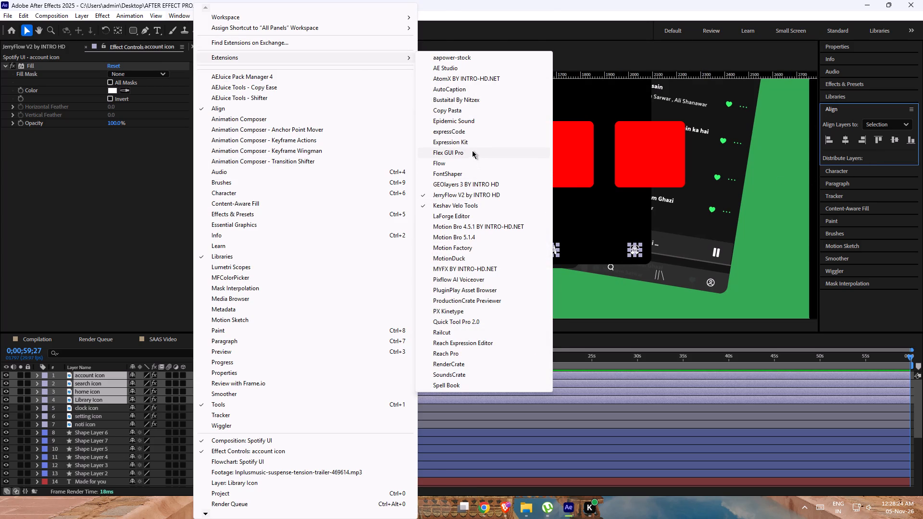
click(472, 150)
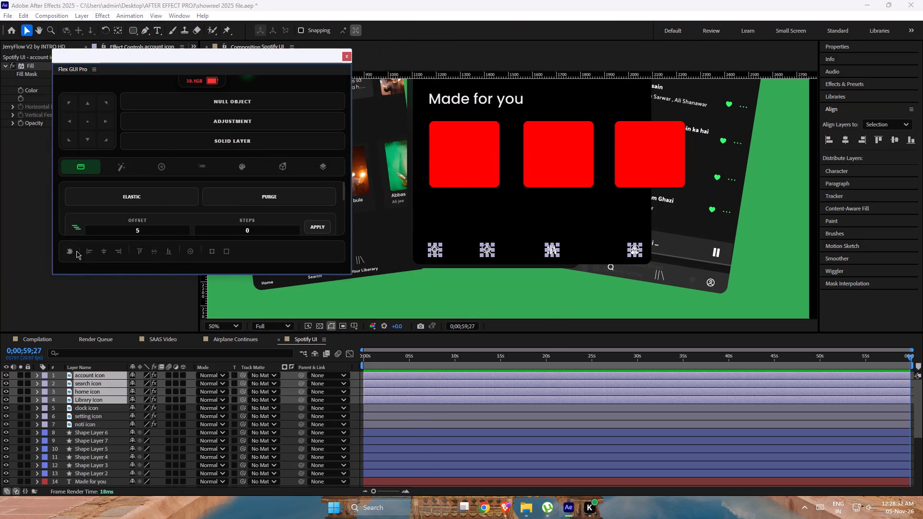
click(200, 83)
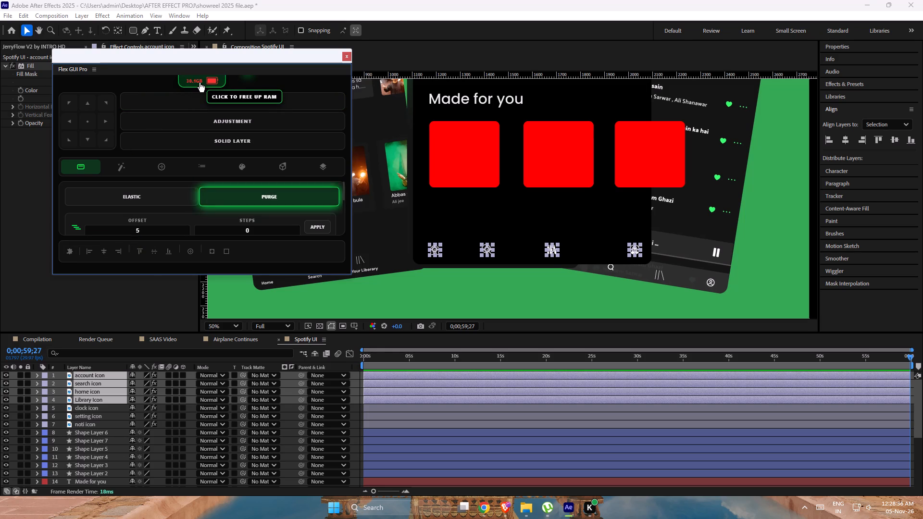
click(270, 200)
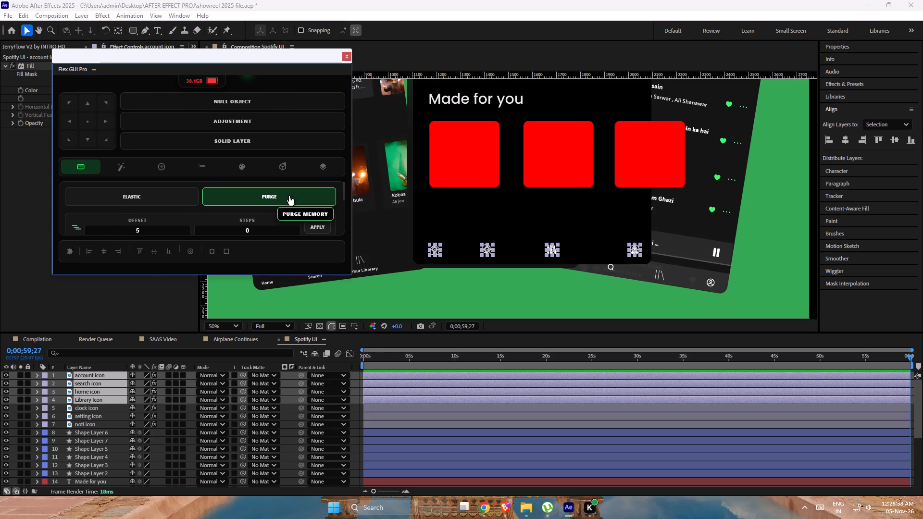
click(289, 196)
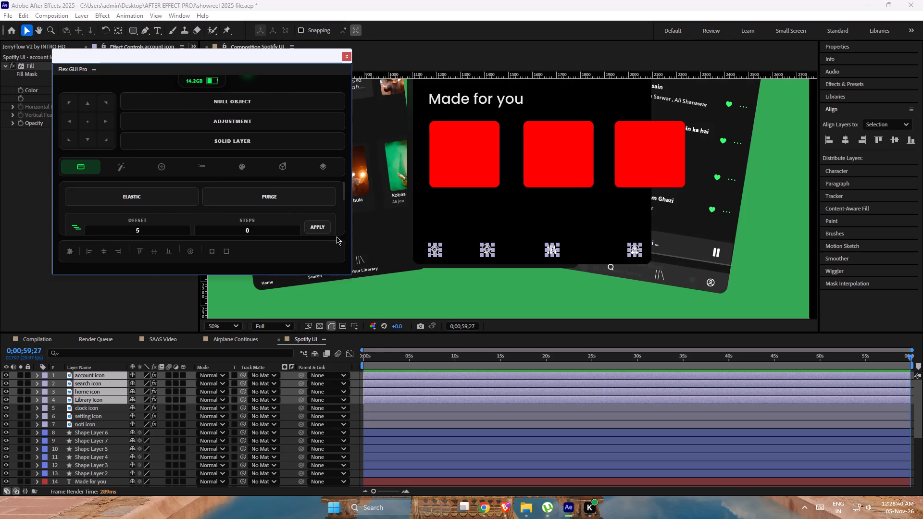
Look through the Flex GUI Pro tools and transform options, and close the extension window.
scroll(305, 238, down, 5)
scroll(198, 205, down, 1)
scroll(198, 205, up, 2)
scroll(198, 205, down, 2)
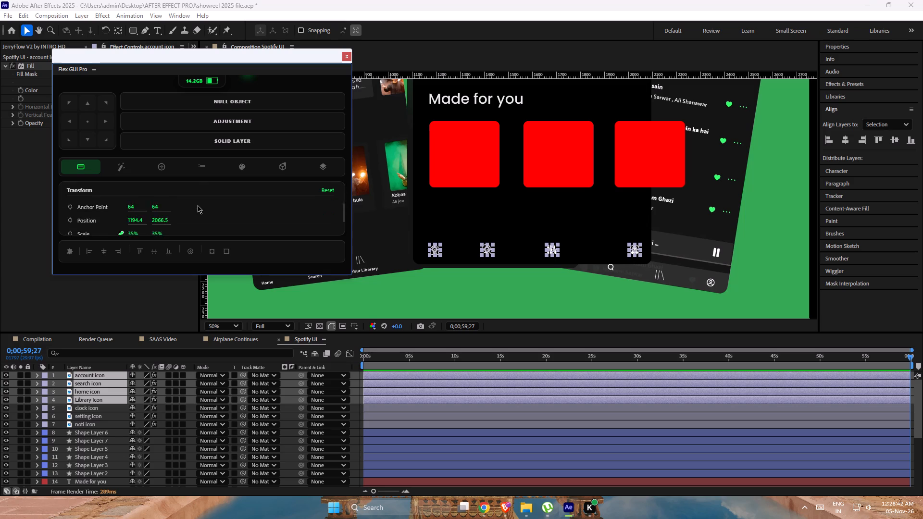
scroll(198, 205, down, 2)
scroll(198, 205, up, 7)
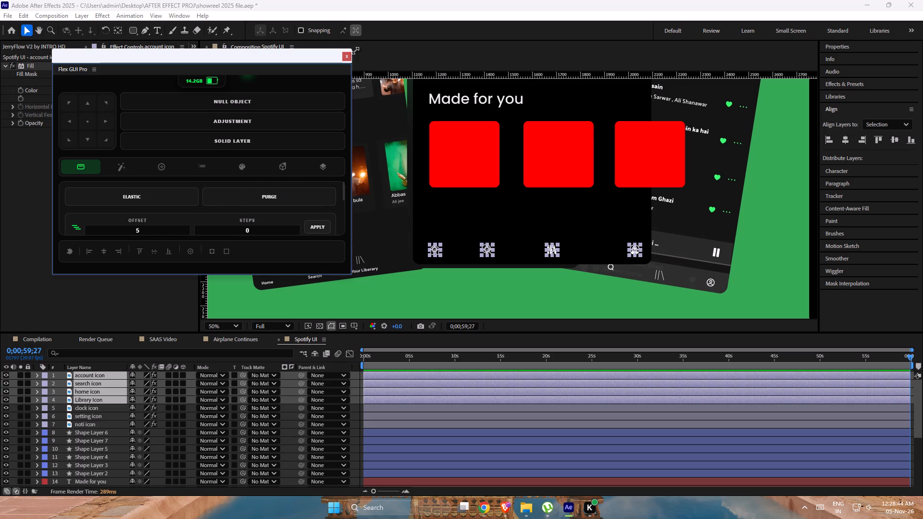
click(346, 52)
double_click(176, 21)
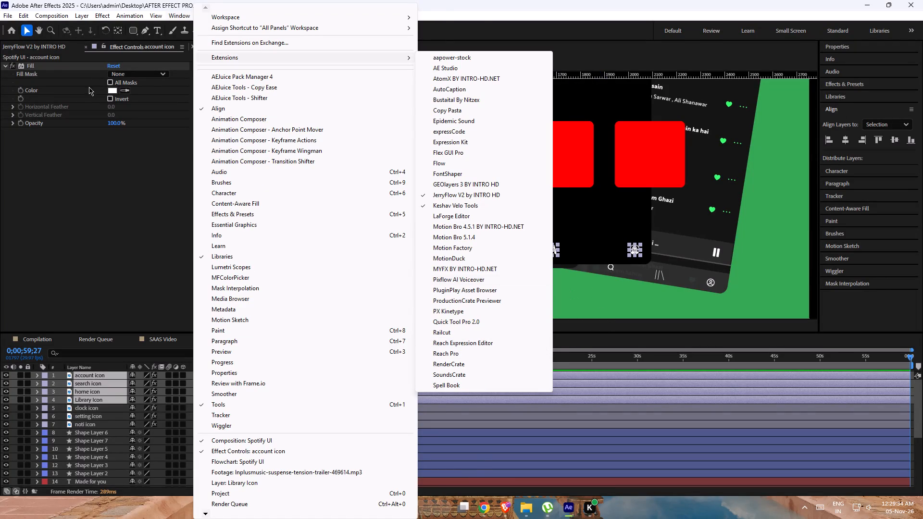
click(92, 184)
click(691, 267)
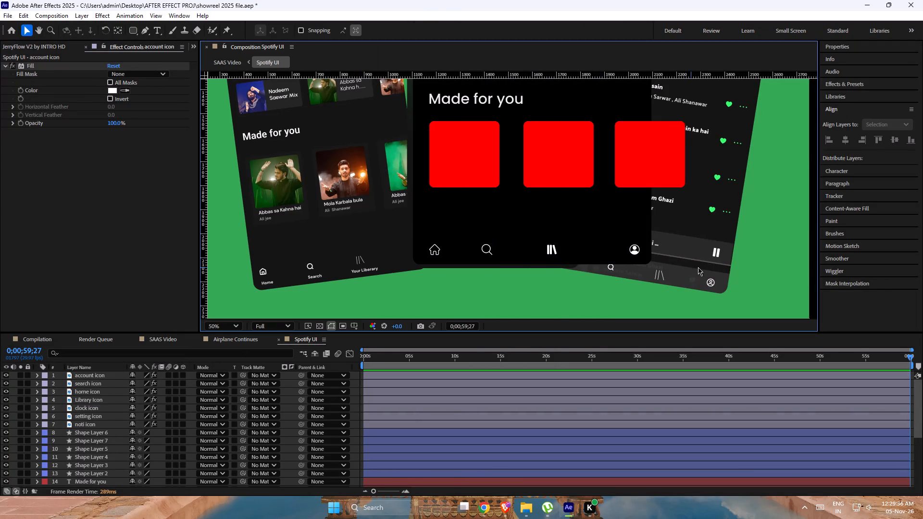
Nudge the Library icon slightly toward the account icon, to a horizontal position of about 1696.
click(552, 252)
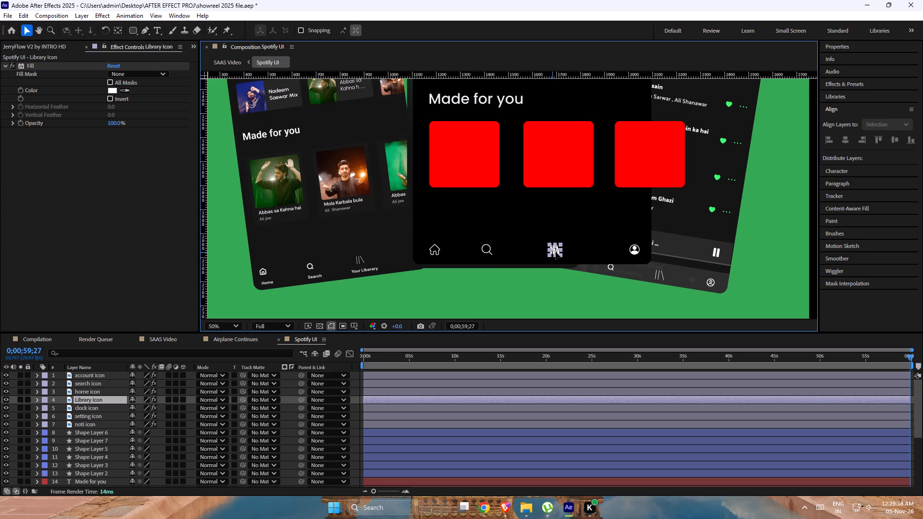
click(485, 250)
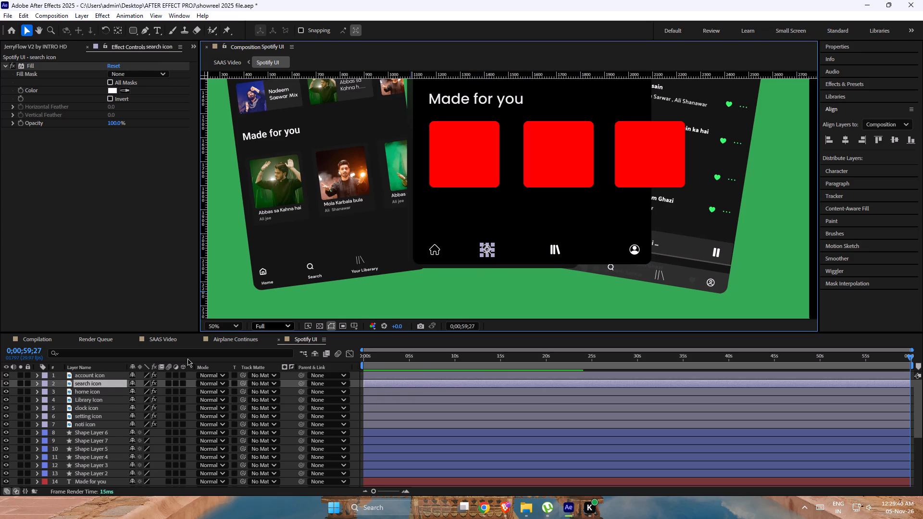
Reveal the Position of the four bottom icons and raise them together to a vertical position of about 2044.5.
click(102, 377)
shift+click(97, 400)
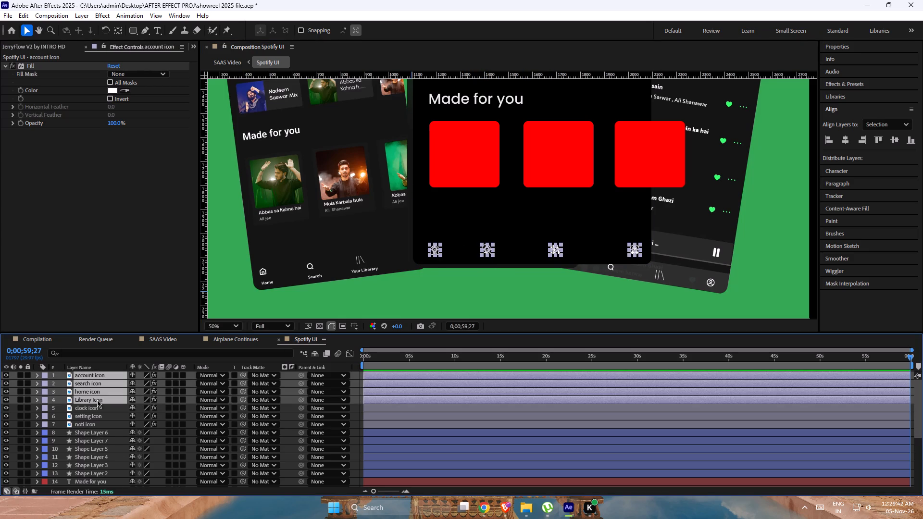
right_click(97, 400)
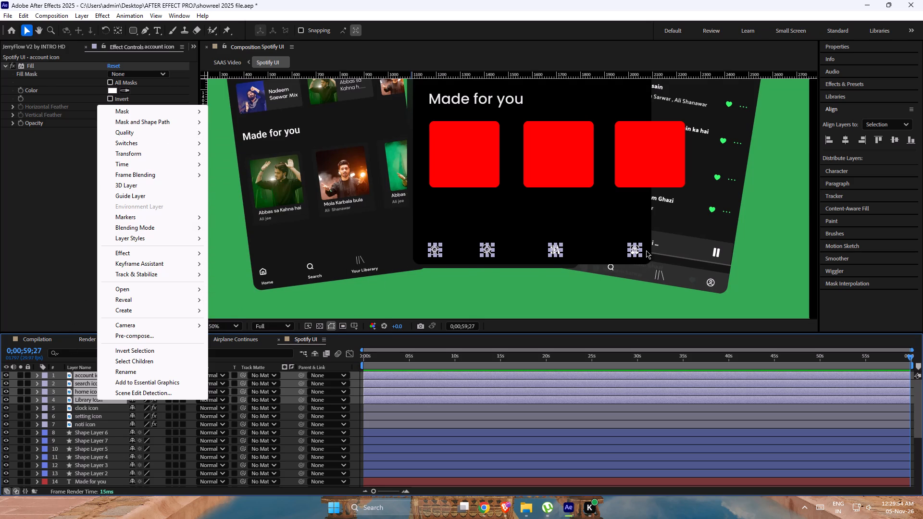
click(86, 389)
key(p)
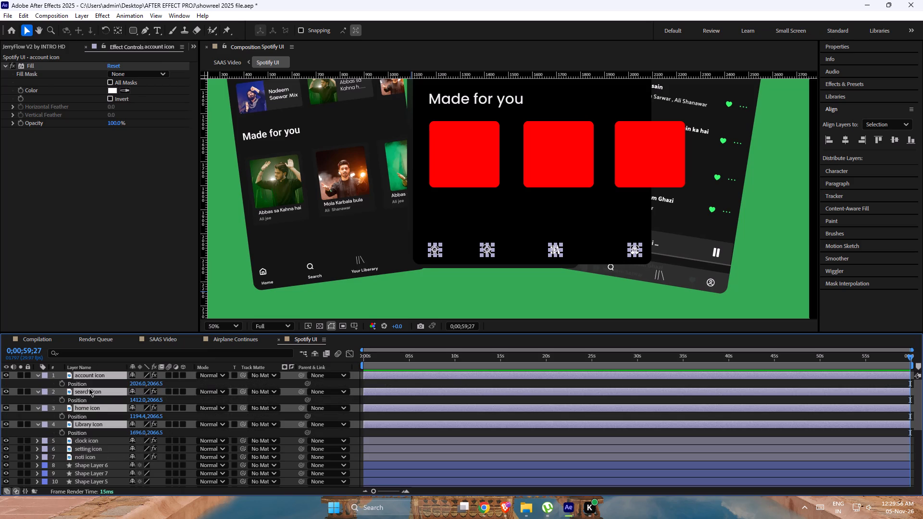
drag(155, 400, 142, 394)
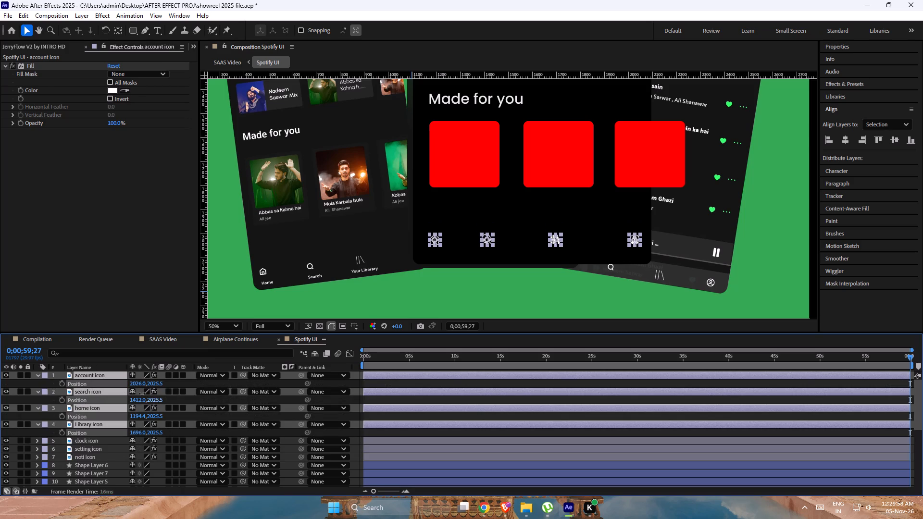
drag(142, 394, 150, 395)
click(535, 293)
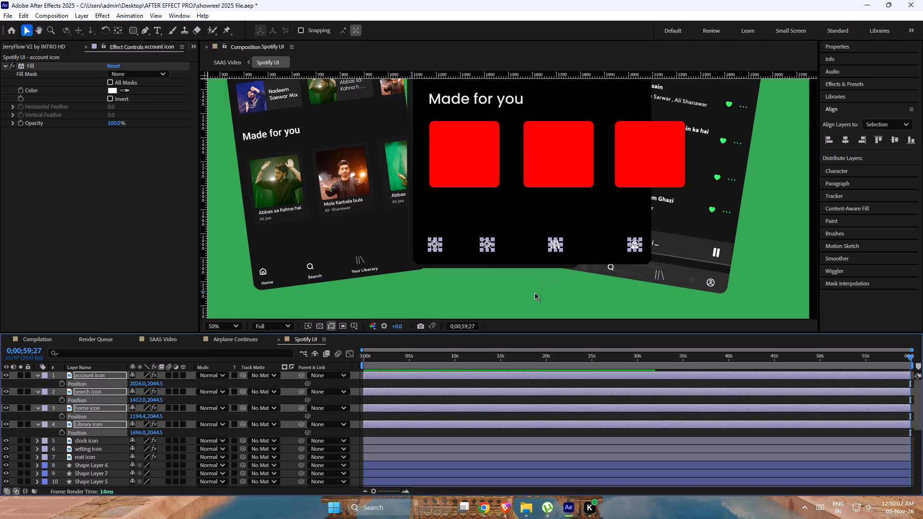
Nudge the search icon toward the Library icon, to a horizontal position of about 1426.
click(489, 247)
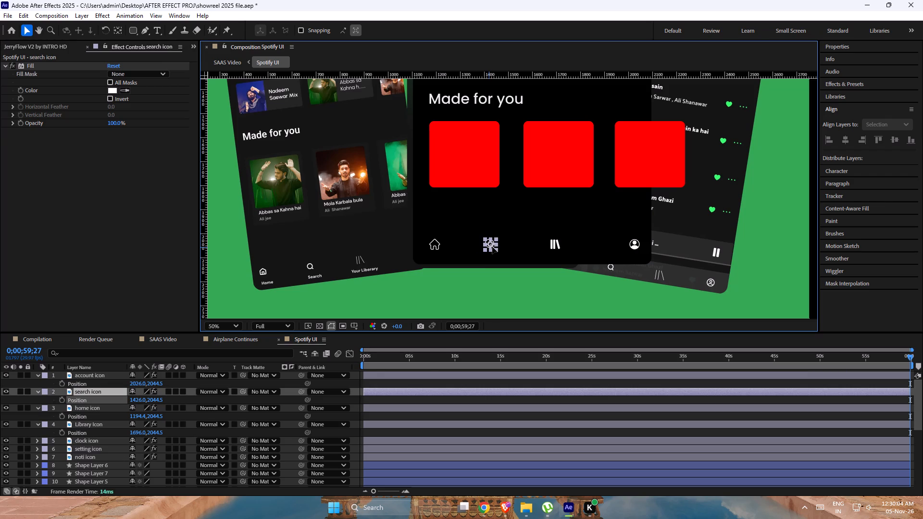
click(480, 275)
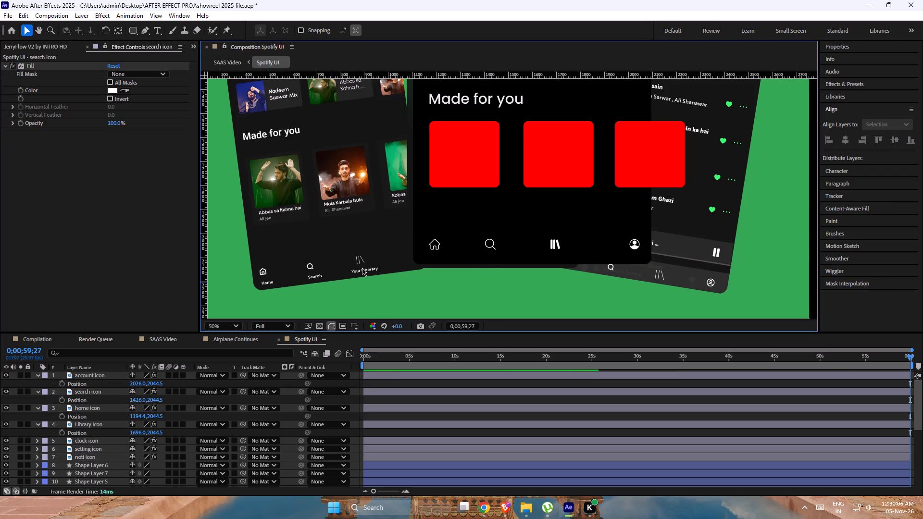
Collapse the revealed Position properties of the four bottom navigation icon layers.
click(477, 94)
click(94, 371)
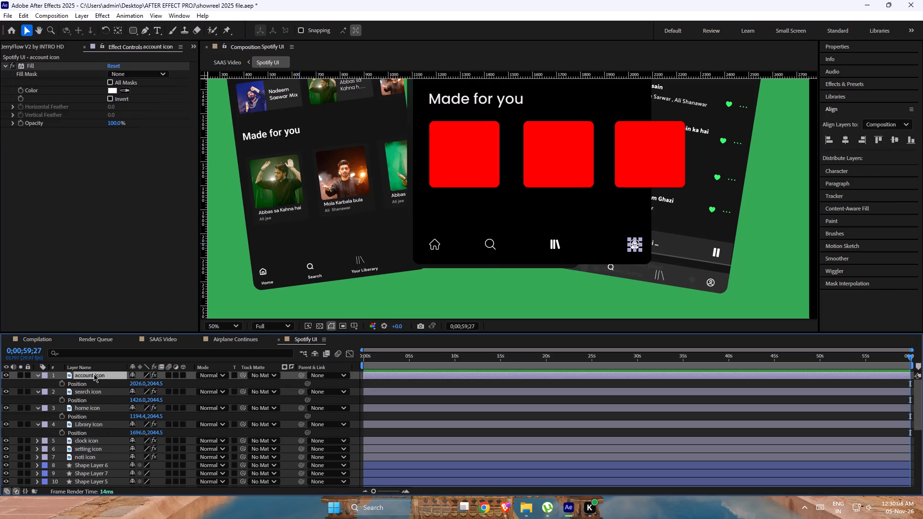
shift+click(88, 426)
key(u)
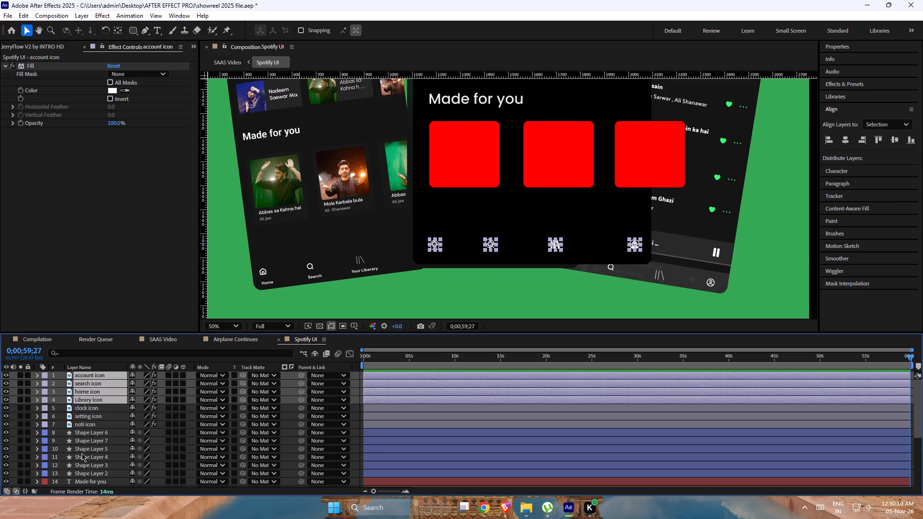
Duplicate the "Made for you" text to the top of the layer stack, place it just above the bottom icons, and change it to "Home".
click(91, 479)
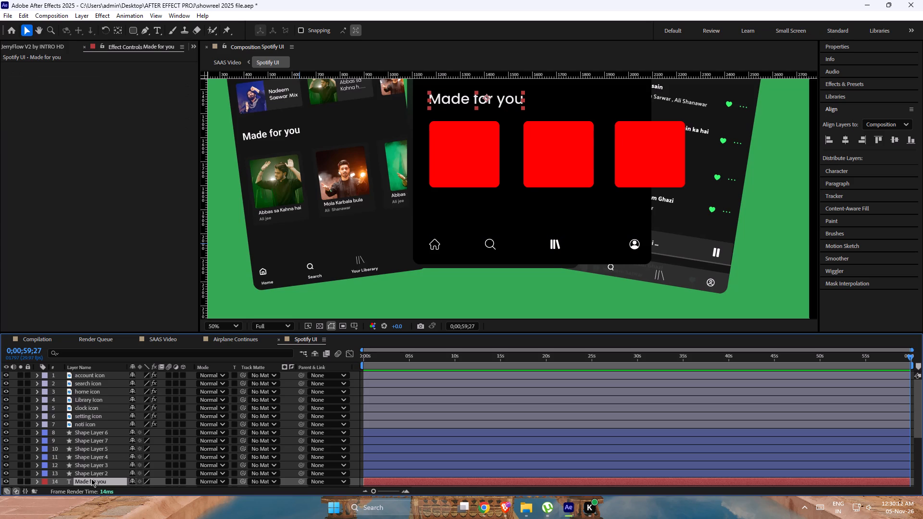
key(ctrl+d)
drag(101, 479, 106, 375)
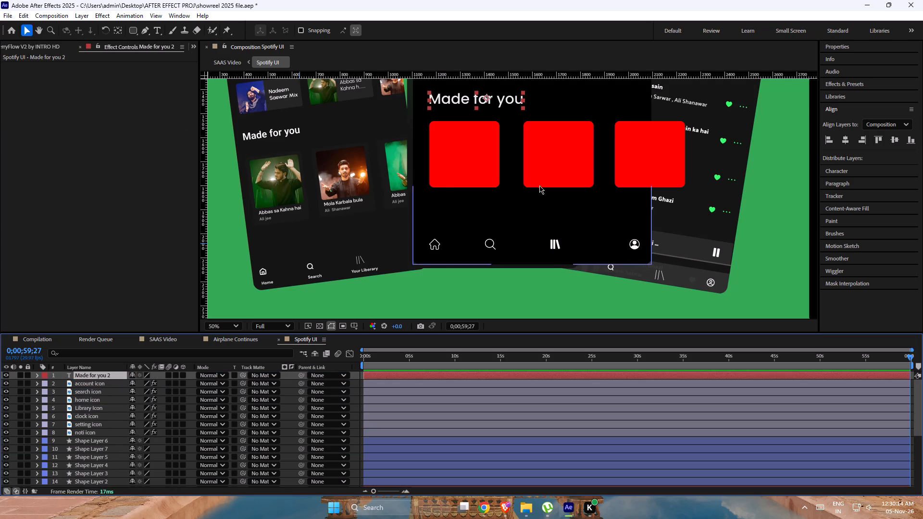
drag(501, 100, 499, 232)
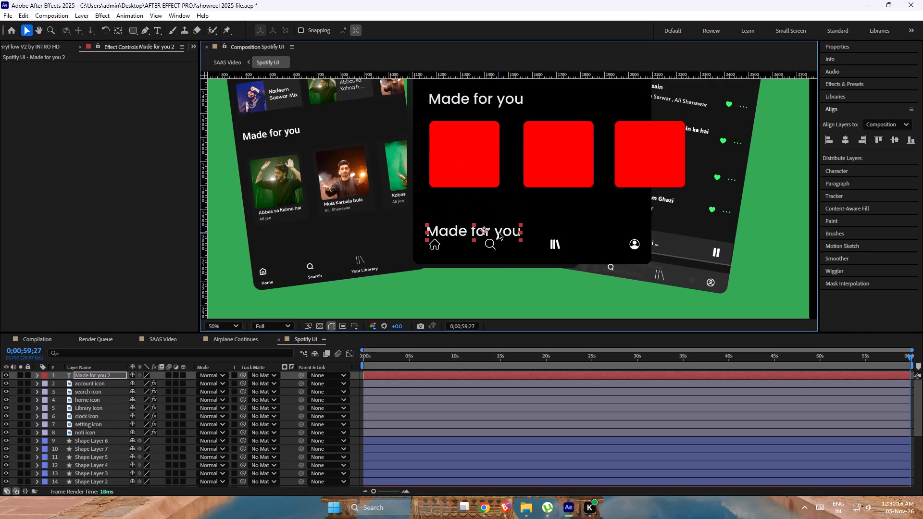
double_click(499, 232)
text(Home)
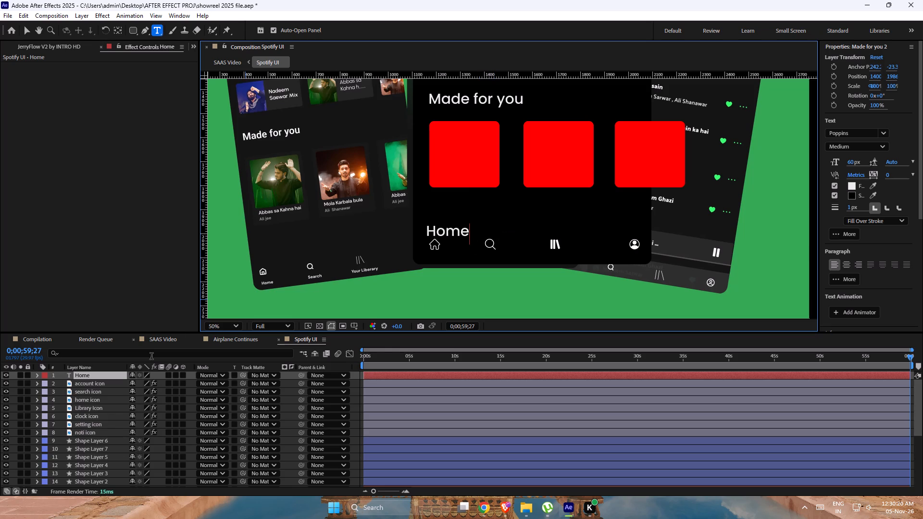
Duplicate the Home label and place the copy beside it, between the search and Library icons.
click(100, 380)
click(103, 376)
key(ctrl+d)
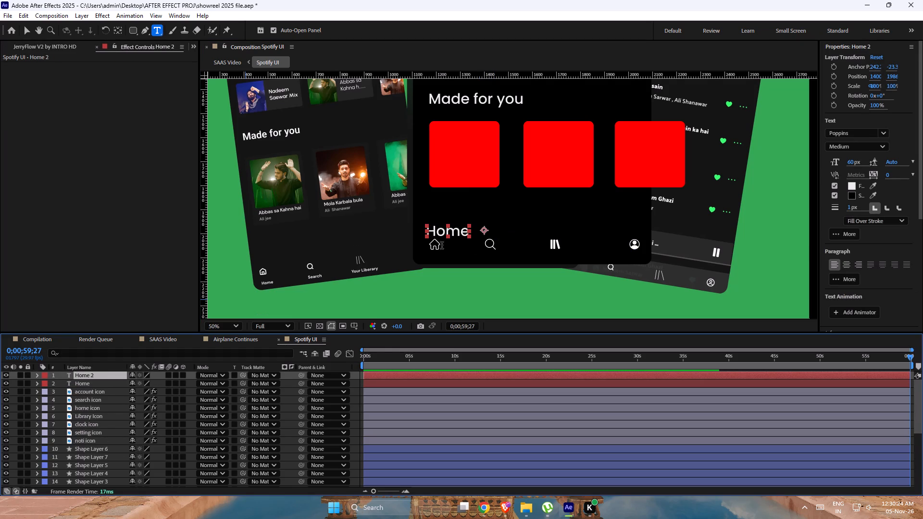
key(v)
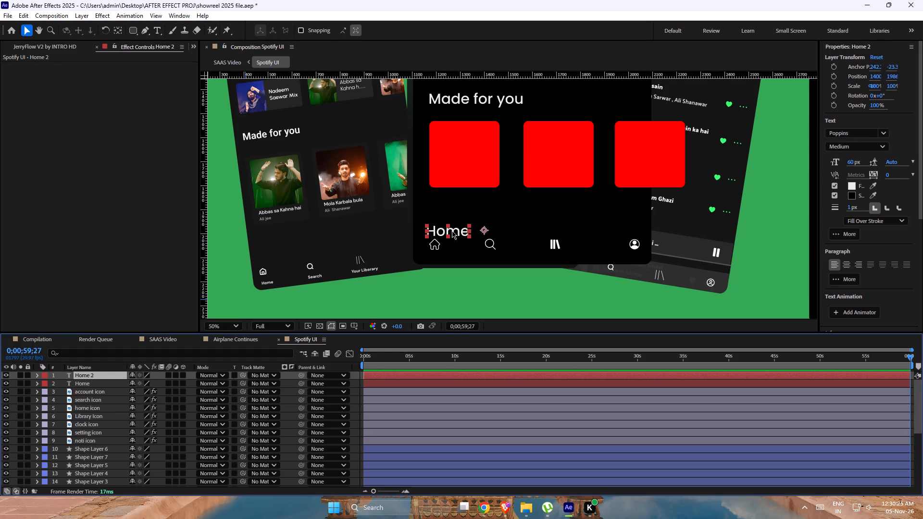
drag(452, 232, 532, 229)
Centre the anchor points of both Home labels and the "Made for you" heading on their text.
click(460, 233)
key(ctrl+alt+Home)
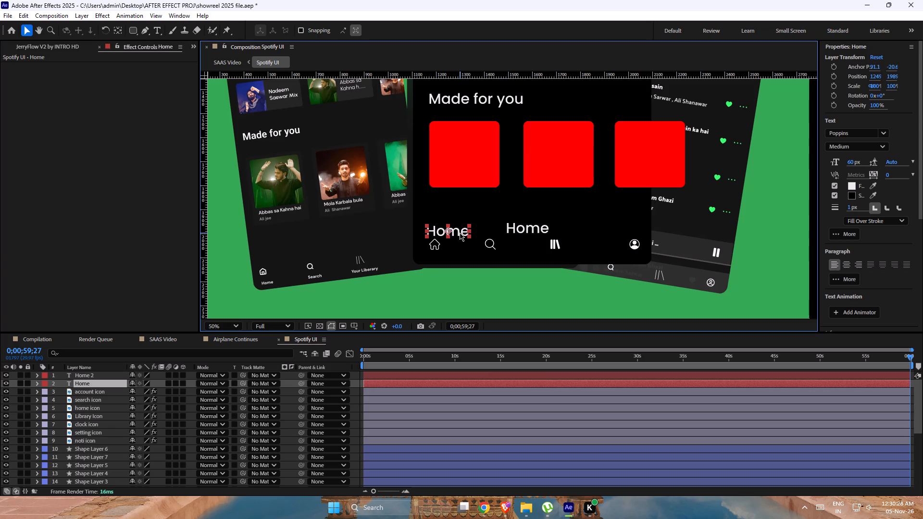
click(505, 99)
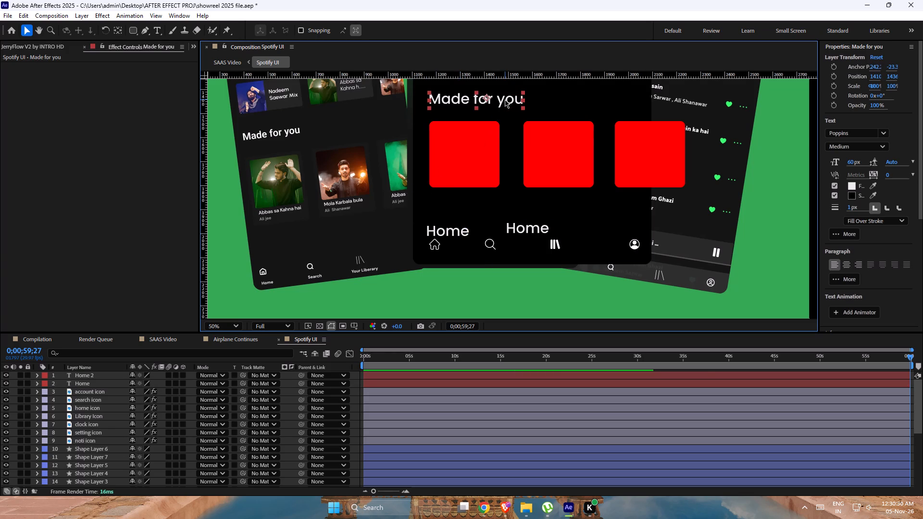
key(ctrl+alt+Home)
click(523, 226)
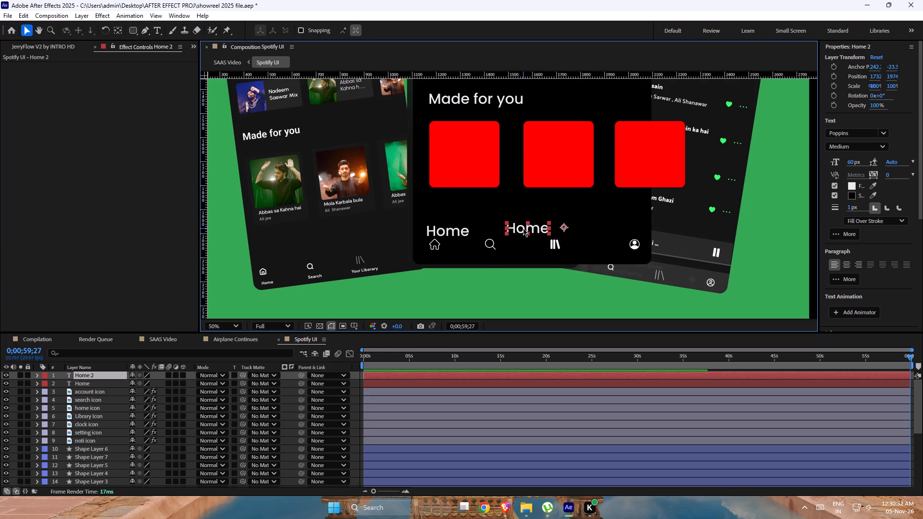
key(ctrl+alt+Home)
Change the text of the duplicated Home label to "Search".
double_click(545, 229)
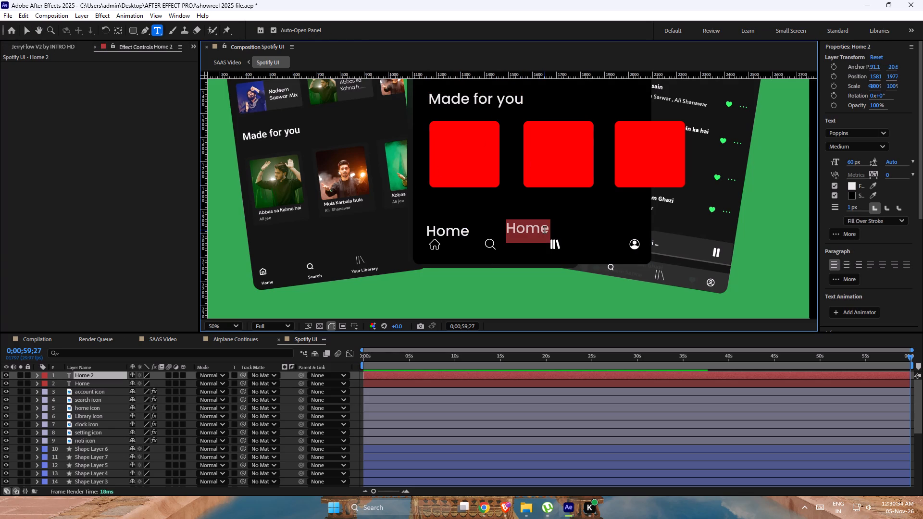
text(Searcxh)
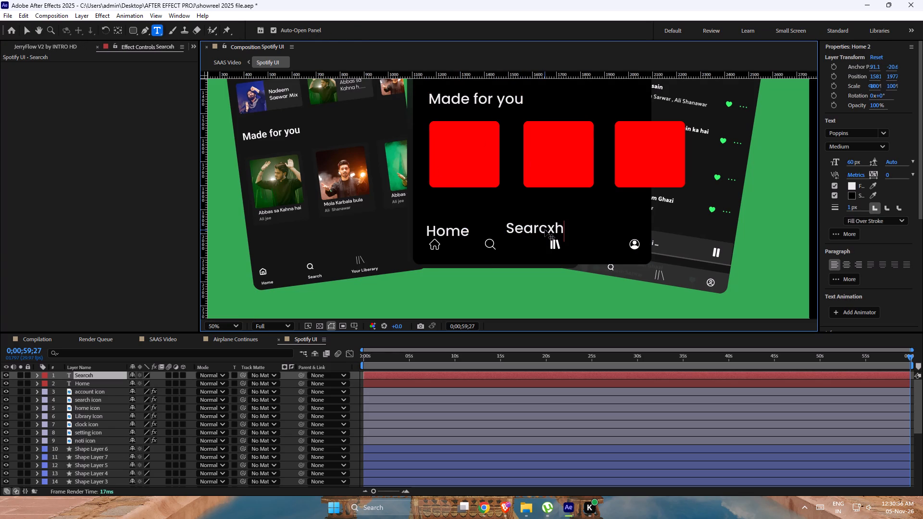
key(BackSpace)
key(BackSpace)
key(h)
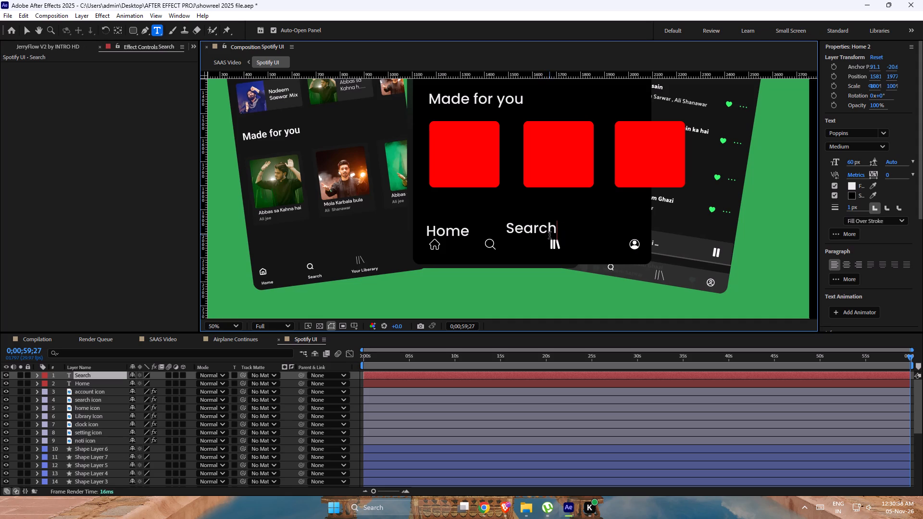
Duplicate the Search label, change the copy to "Library", and place it just above the Search text.
click(103, 375)
key(ctrl+d)
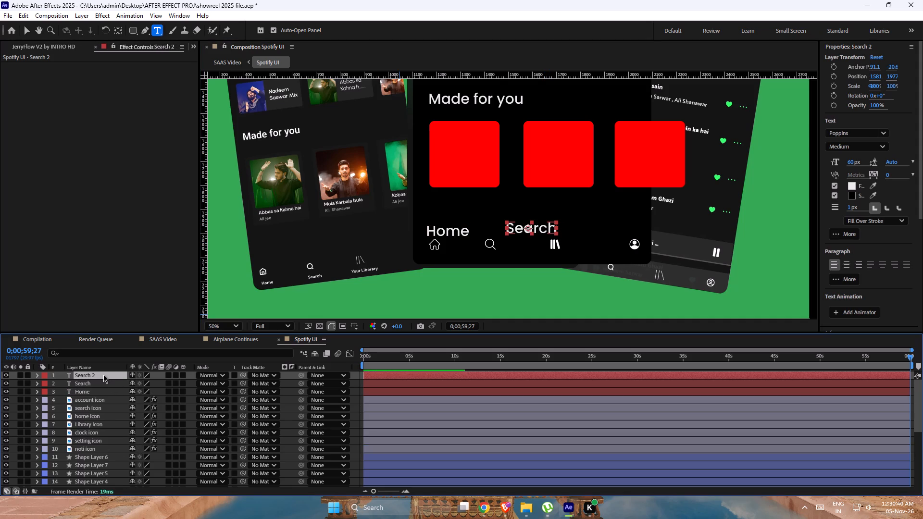
double_click(543, 226)
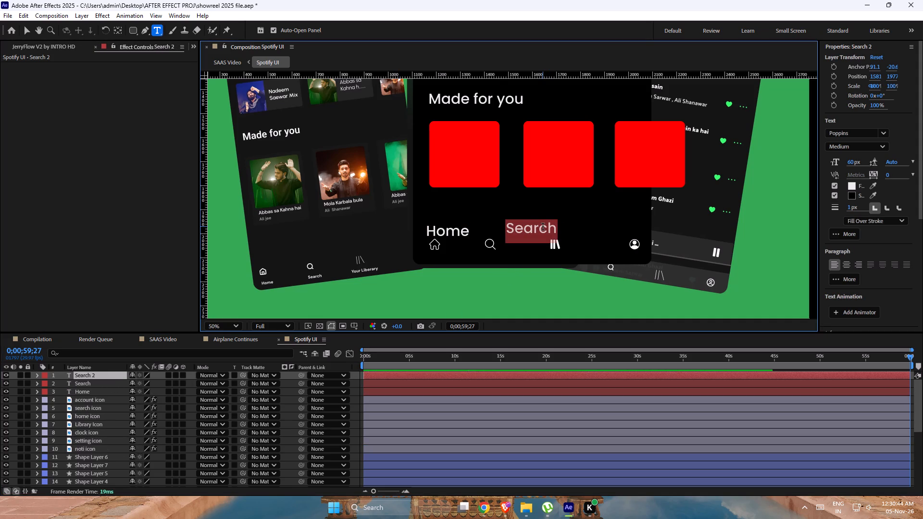
text(Library)
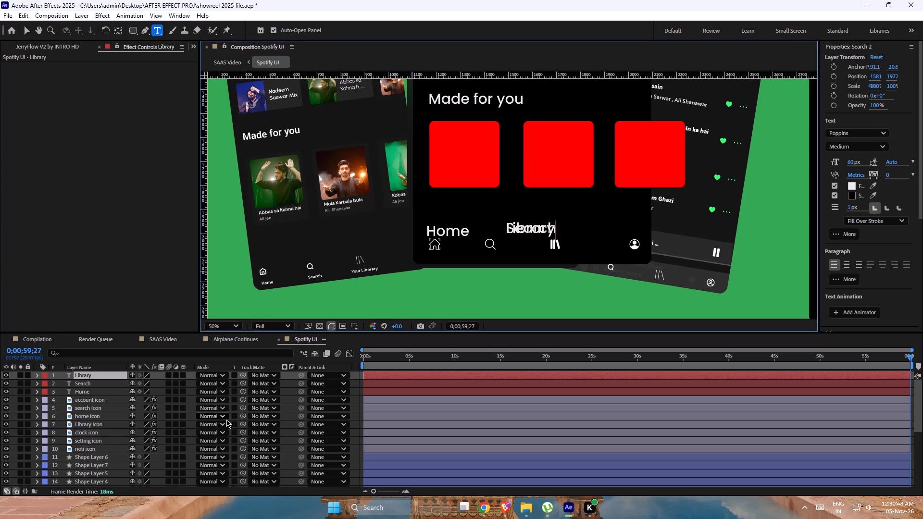
click(104, 390)
click(100, 379)
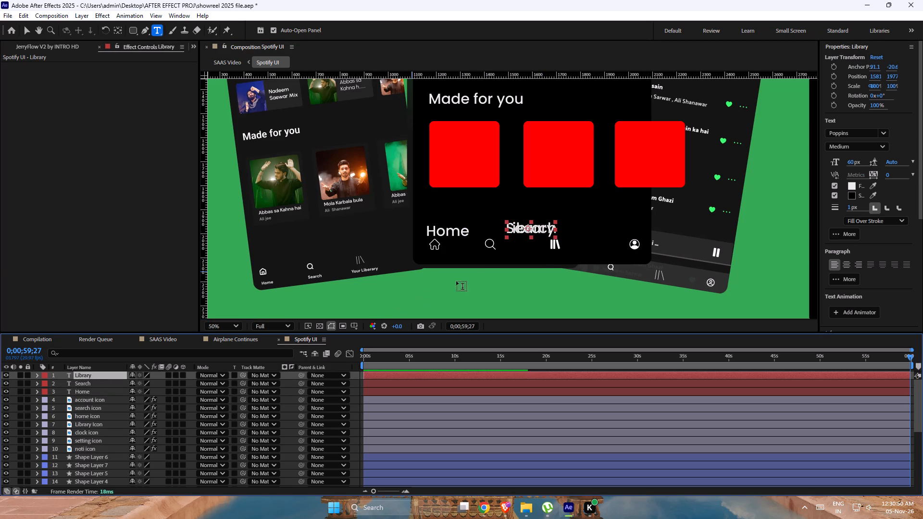
key(v)
drag(539, 227, 554, 205)
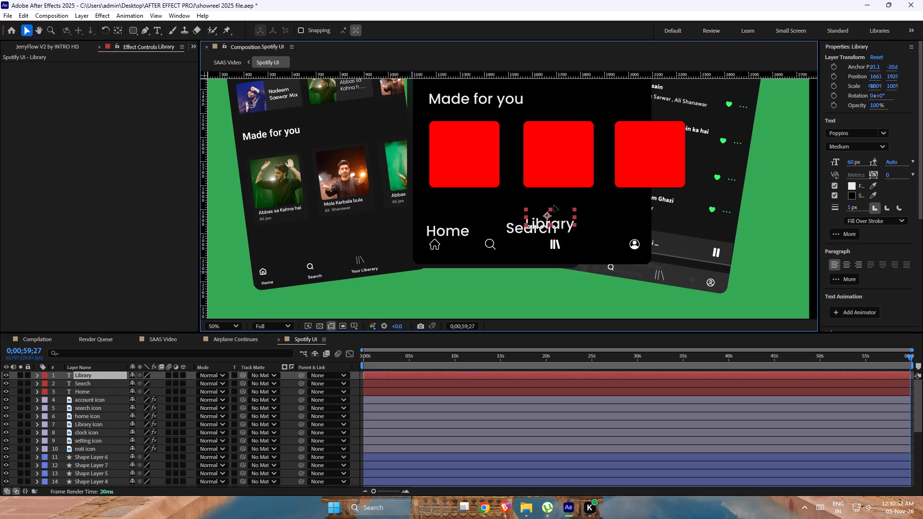
drag(554, 205, 535, 205)
Duplicate the Library label, place the copy above and slightly before the account icon, and change it to "Account".
key(ctrl+d)
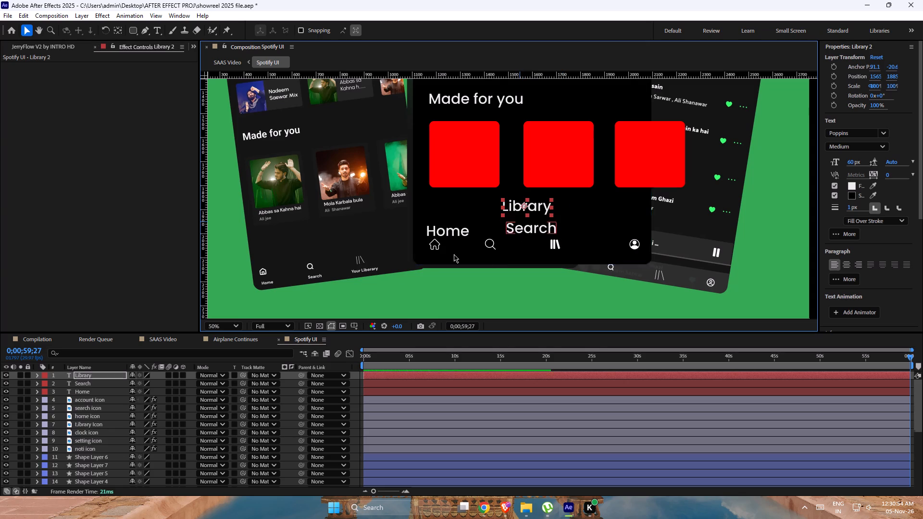
click(99, 374)
drag(536, 207, 611, 217)
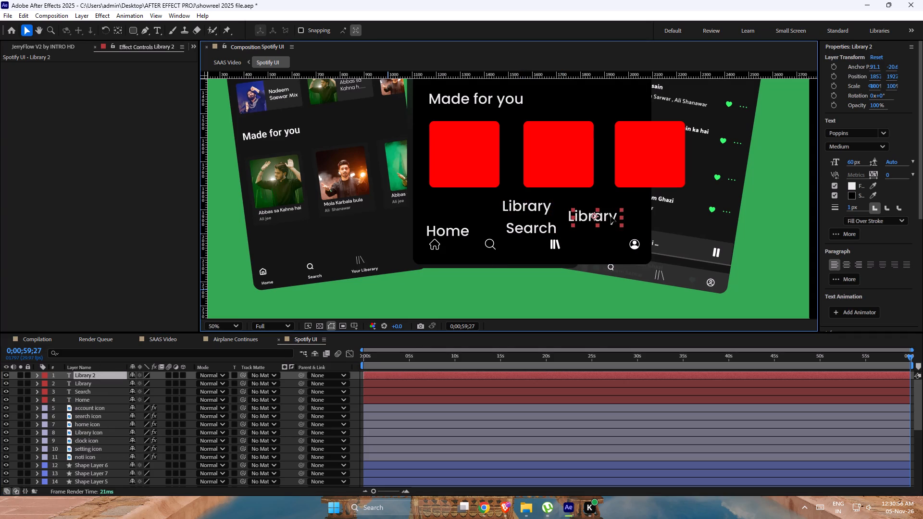
drag(611, 217, 615, 216)
double_click(615, 216)
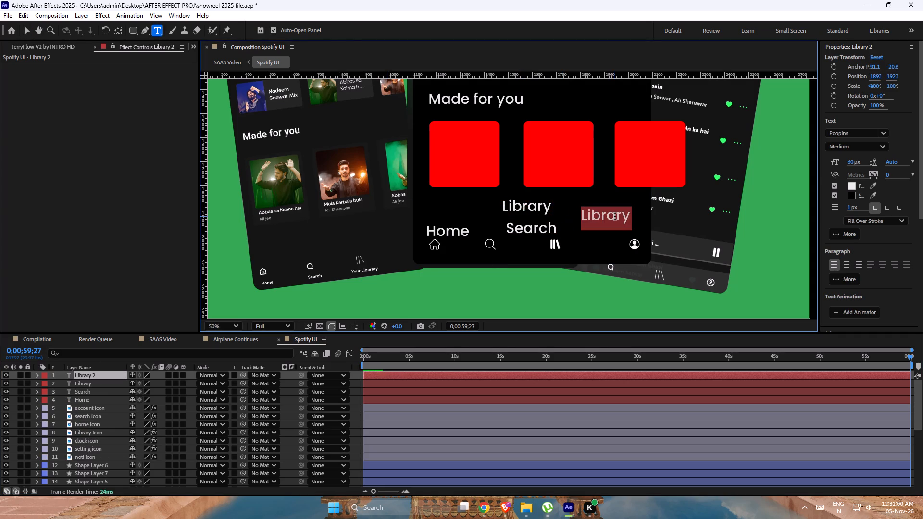
text(Account)
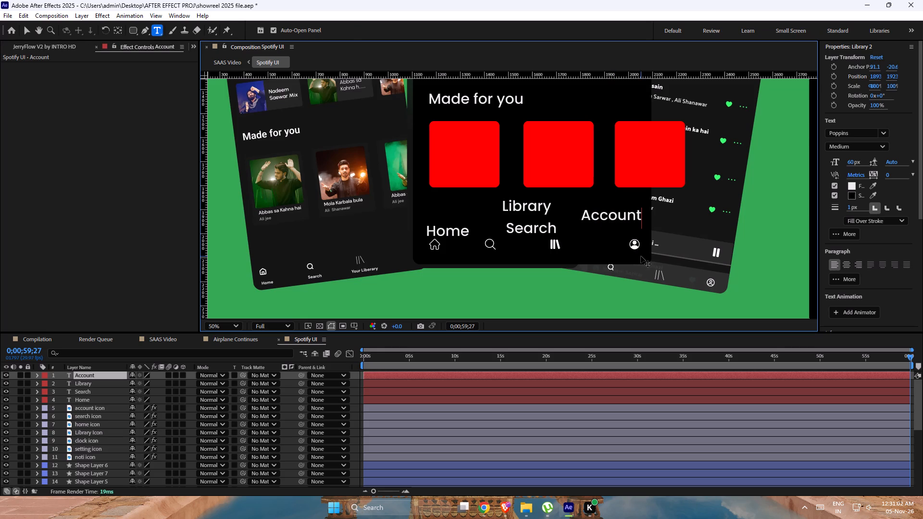
Set the font size of the Account, Library, Search and Home labels to 25 px.
shift+click(90, 399)
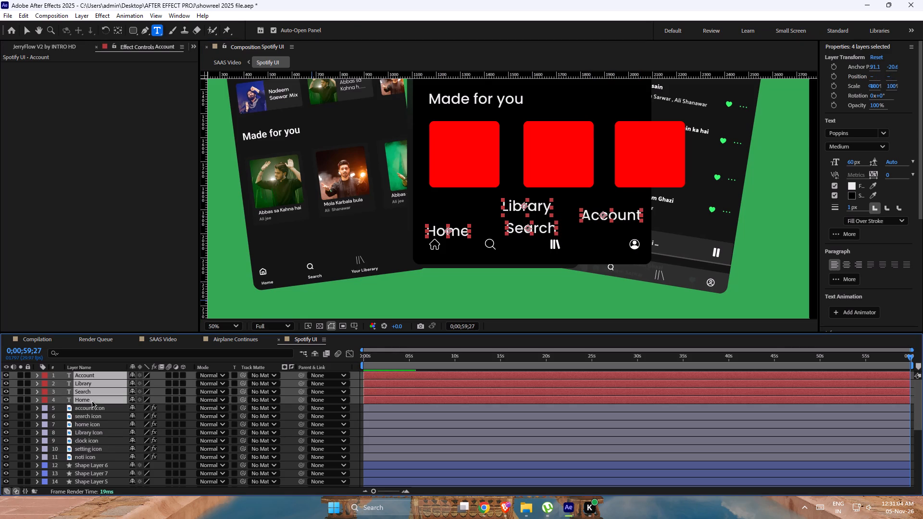
key(s)
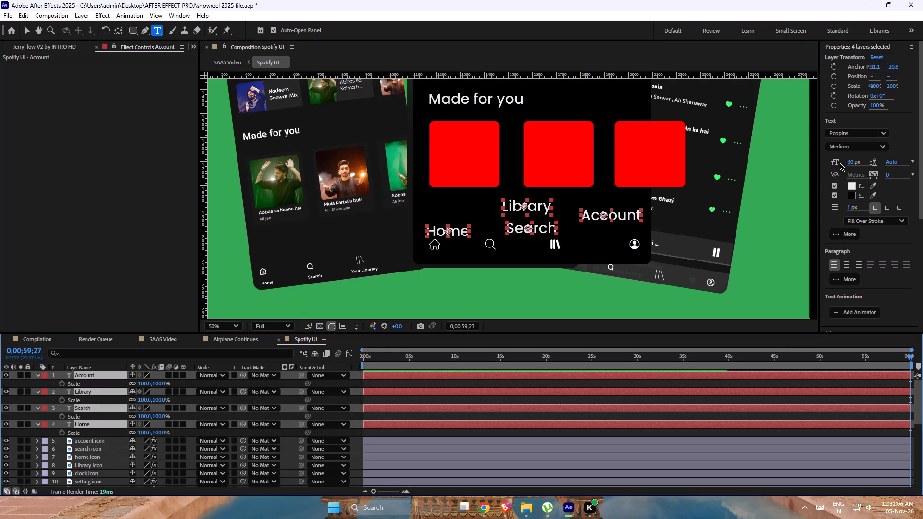
click(855, 160)
text(25)
key(Return)
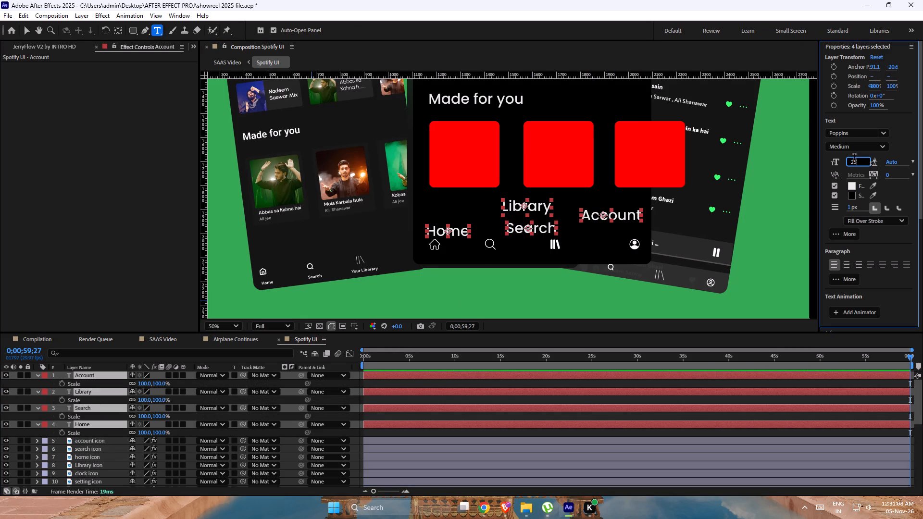
Place the Home label directly beneath the home icon and centre its anchor point on the text.
key(v)
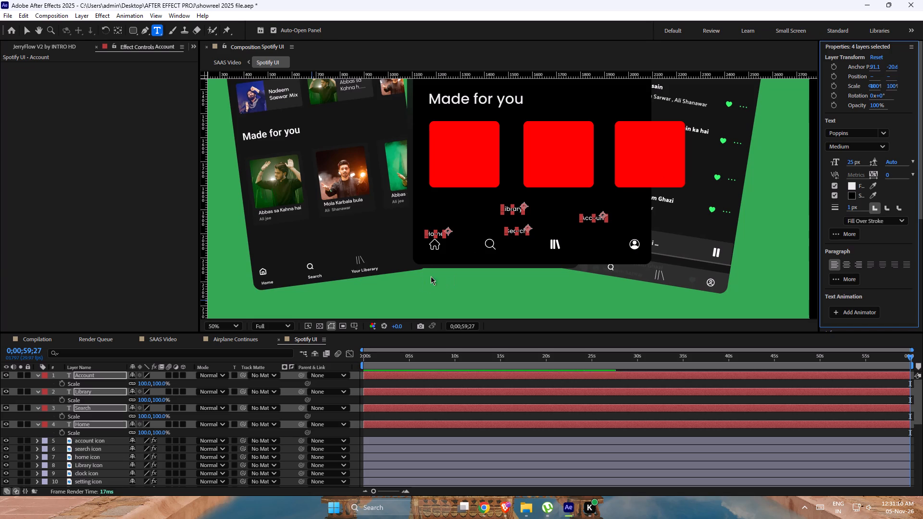
click(468, 270)
drag(440, 234, 442, 255)
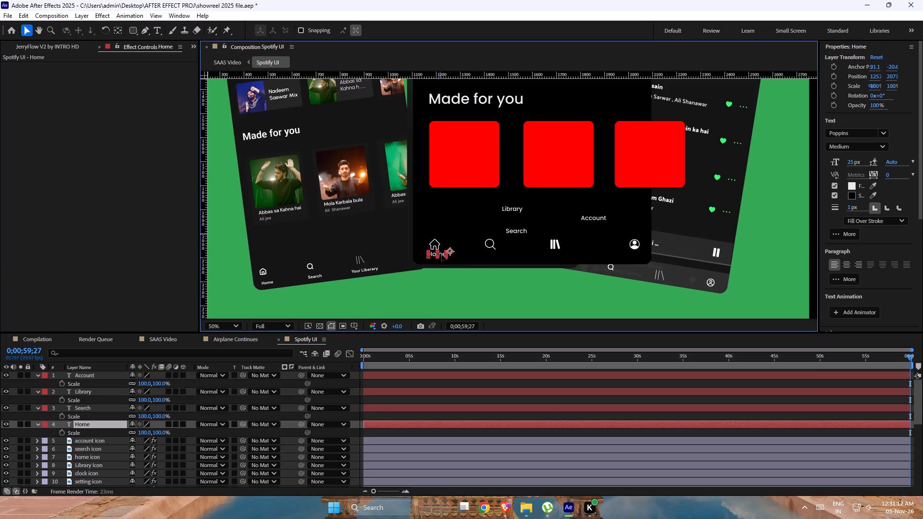
drag(442, 255, 443, 255)
key(ctrl+alt+Home)
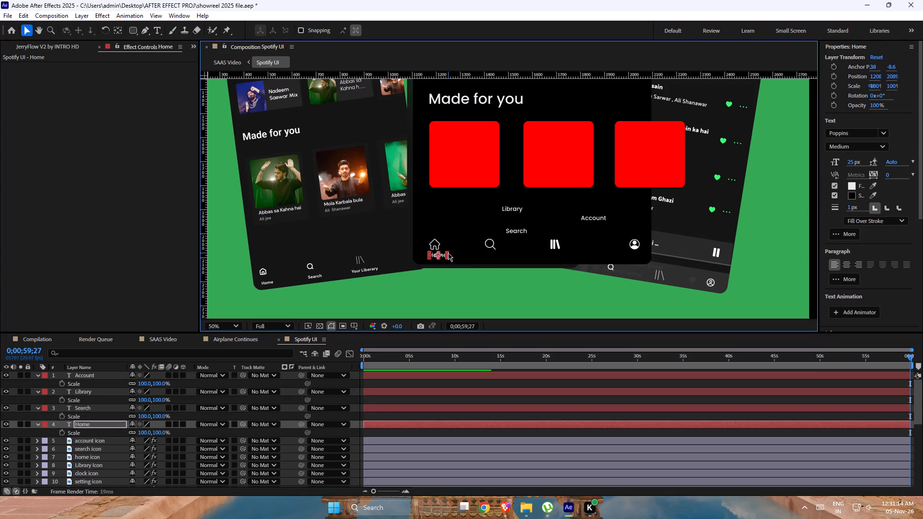
Centre the anchor points of the Search, Library and Account labels on their text.
click(511, 234)
shift+click(511, 207)
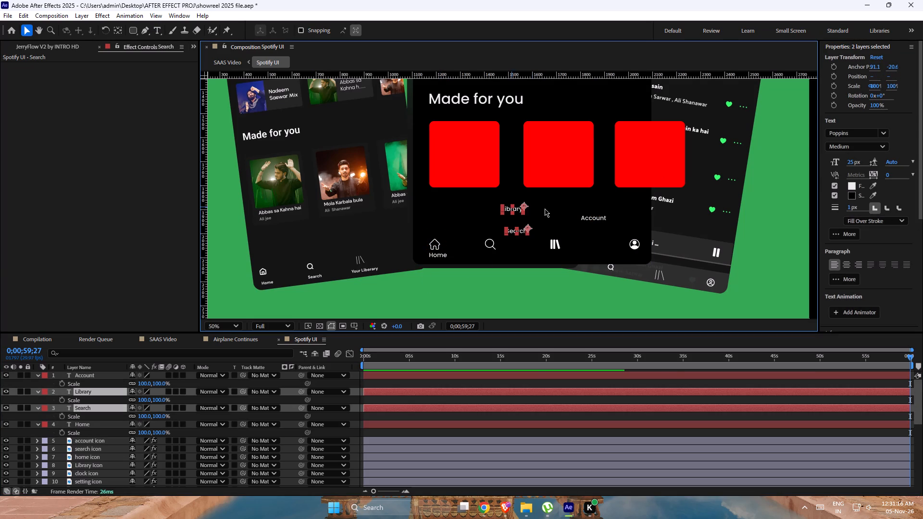
shift+click(602, 216)
key(ctrl+alt+Home)
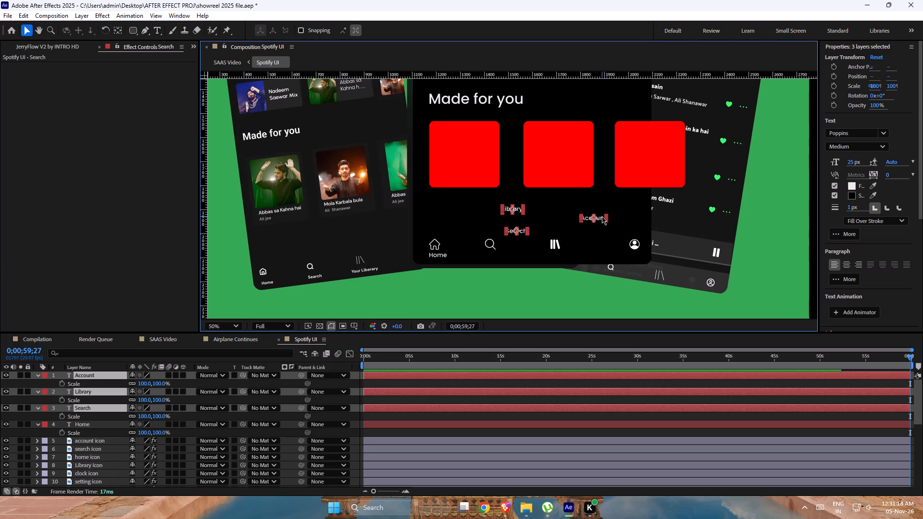
Place the Search label directly beneath the search icon, level with the Home label.
click(468, 218)
click(516, 231)
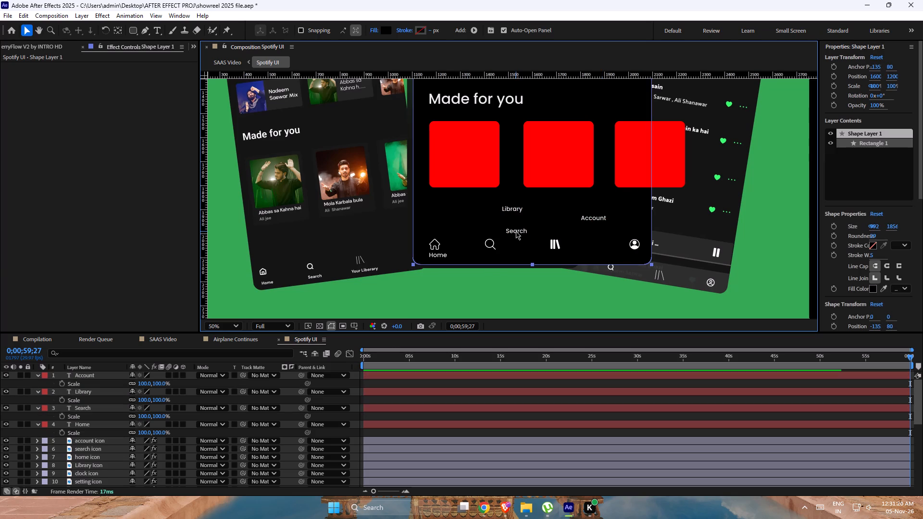
click(93, 413)
click(97, 407)
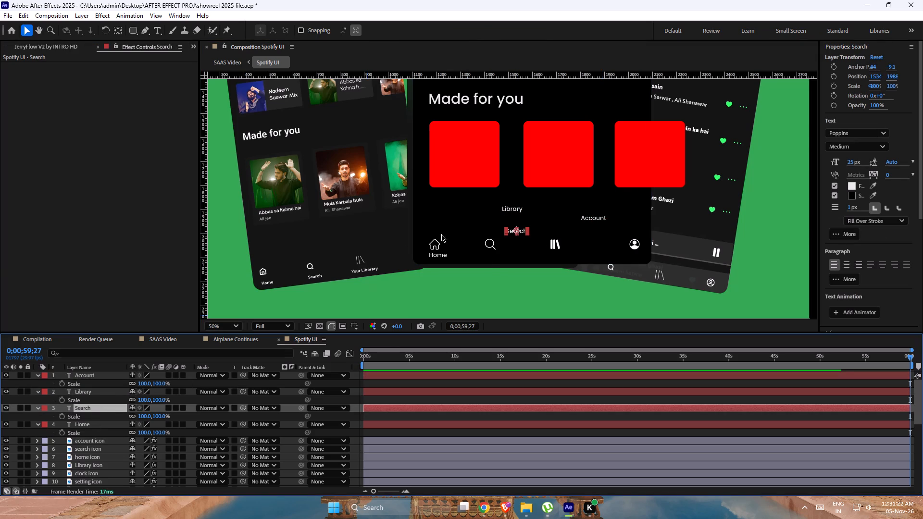
drag(523, 232, 502, 255)
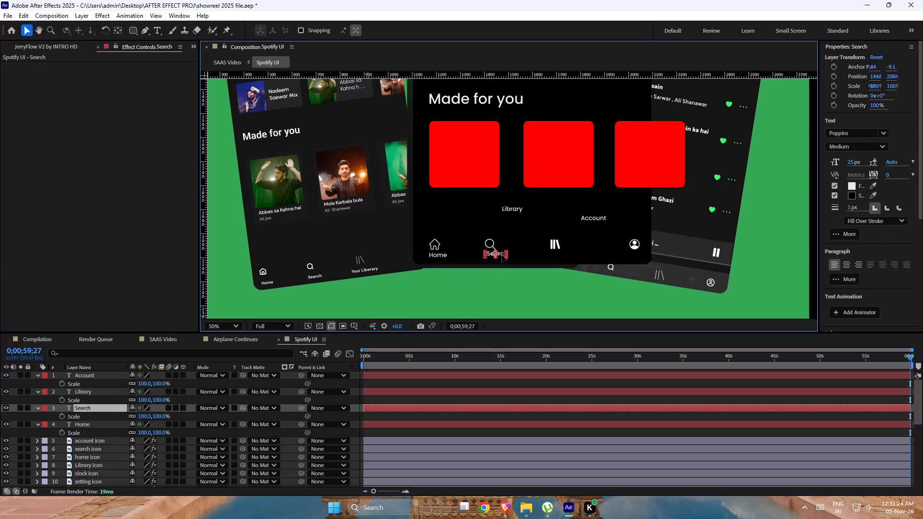
drag(502, 255, 499, 256)
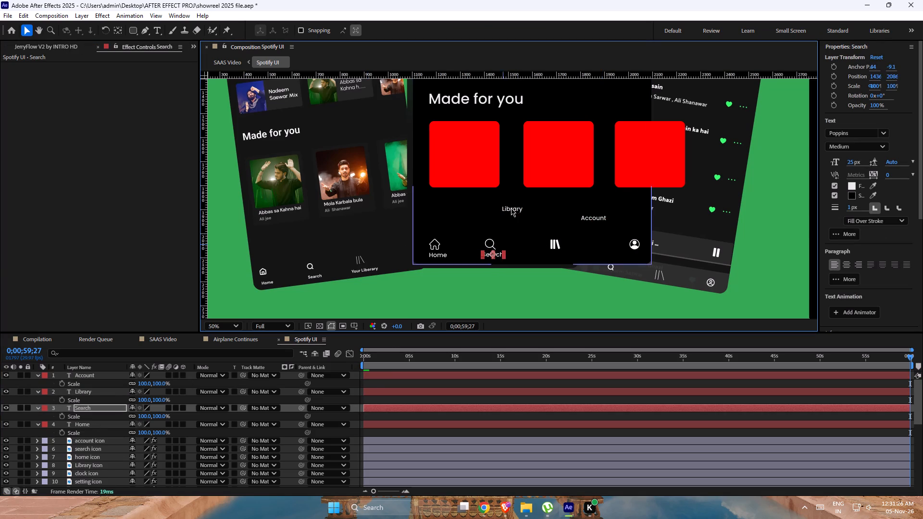
Place the Library and Account labels directly beneath their icons, level with the Home and Search labels.
drag(511, 207, 559, 254)
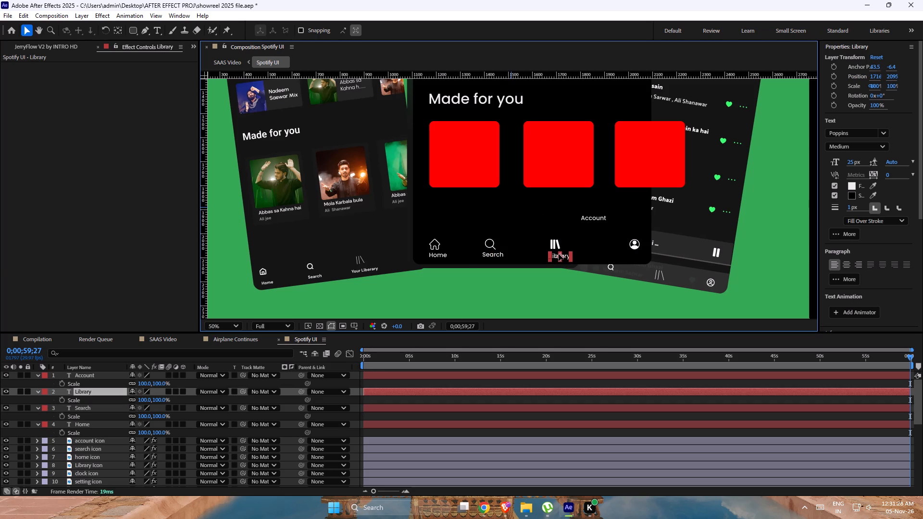
drag(559, 254, 558, 253)
drag(587, 218, 629, 254)
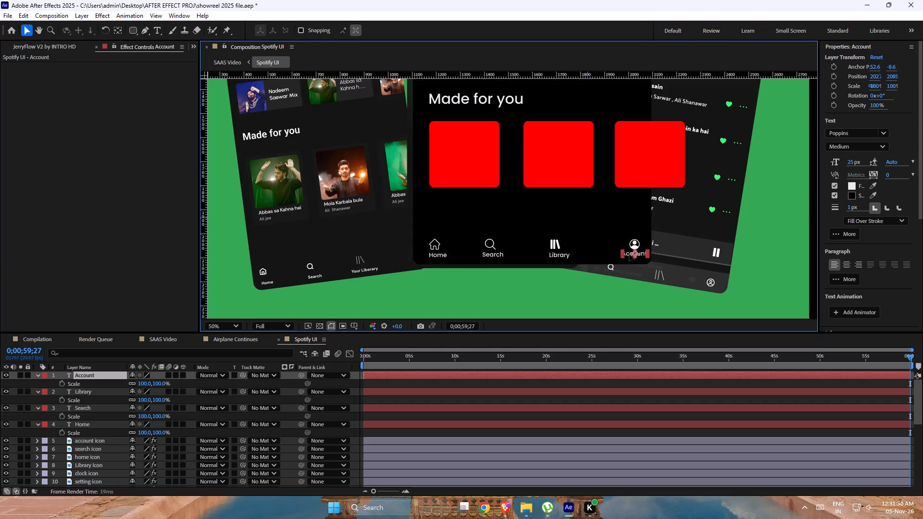
drag(629, 254, 630, 255)
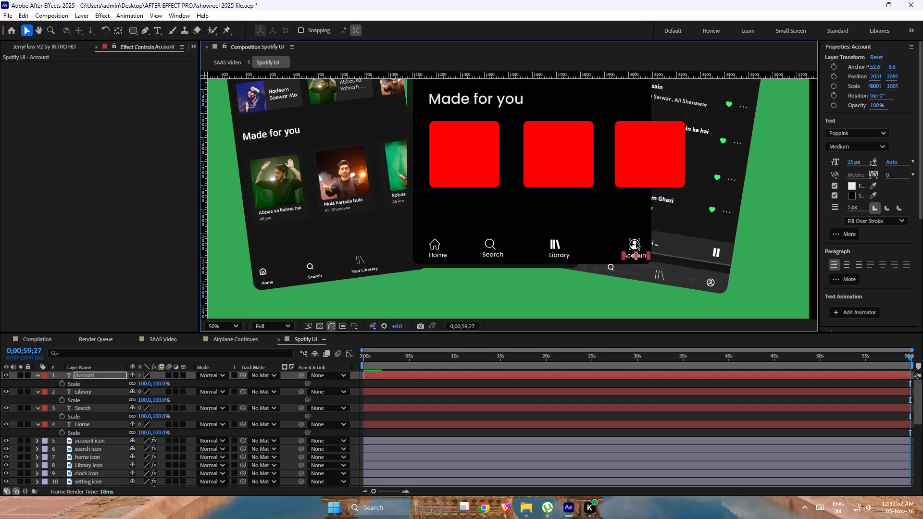
Shift the account icon slightly left and align its left edge with the Account label's left edge.
drag(636, 242, 630, 242)
click(737, 264)
click(635, 247)
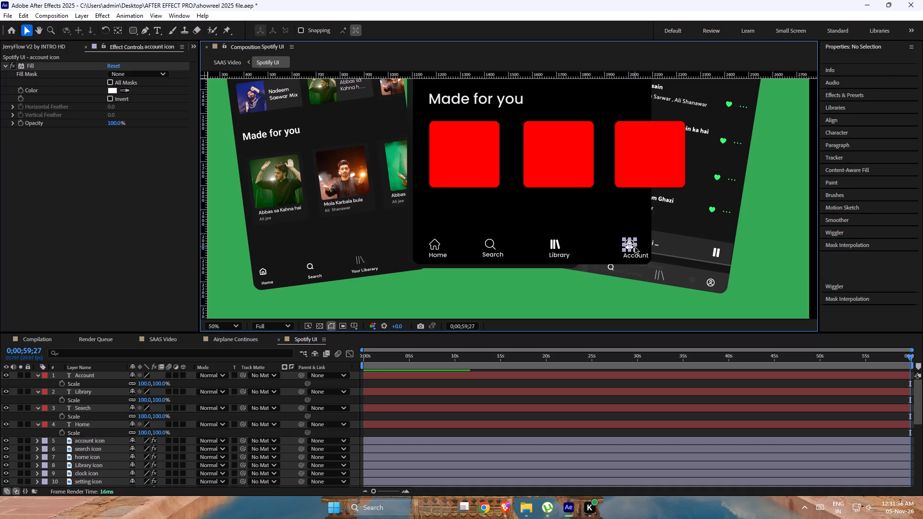
shift+click(632, 255)
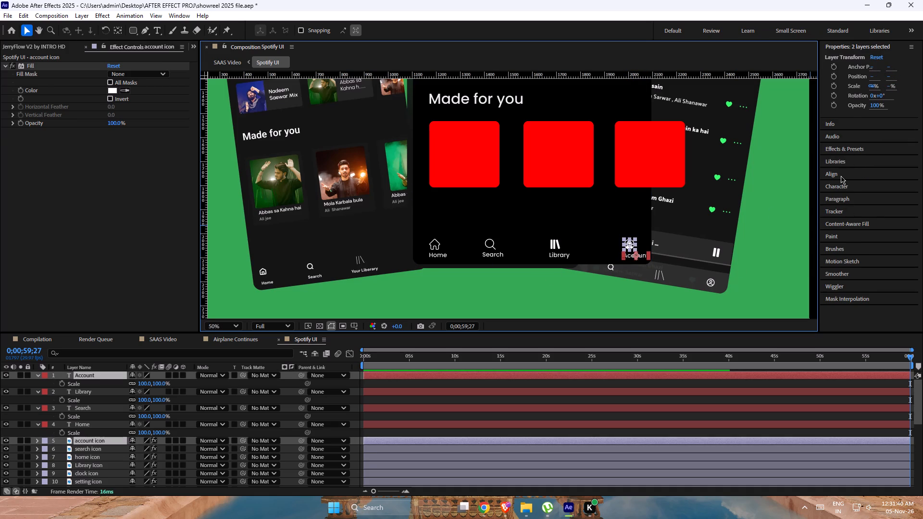
click(841, 174)
click(826, 141)
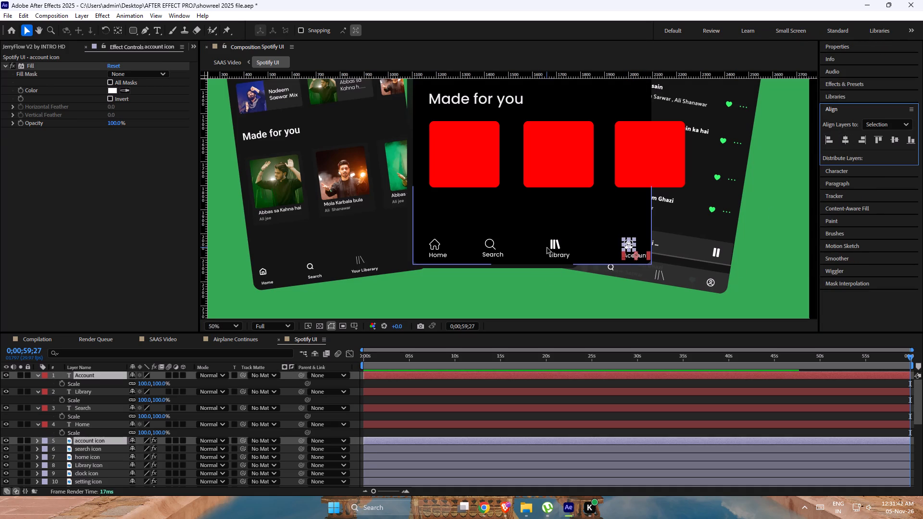
Align the left edges of the library, search and home icons with their own labels, one pair at a time.
click(550, 247)
shift+click(555, 258)
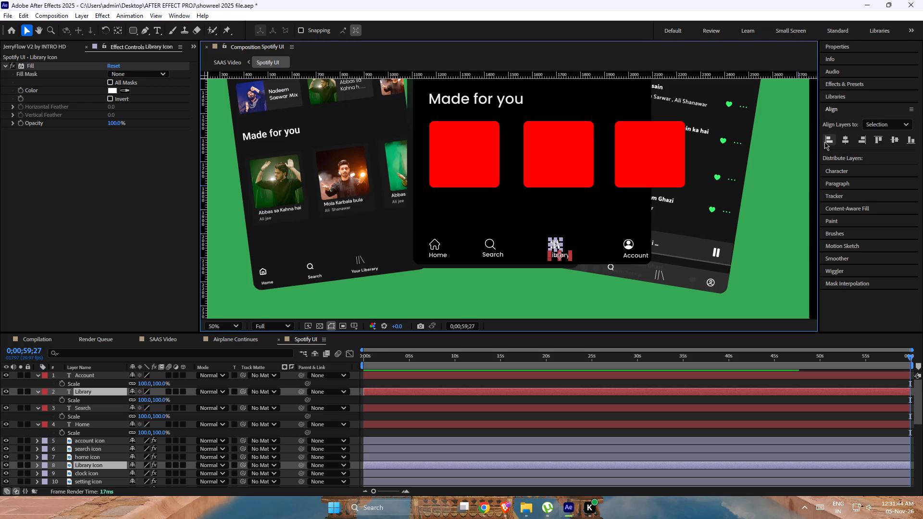
click(824, 142)
click(498, 249)
click(490, 247)
click(489, 255)
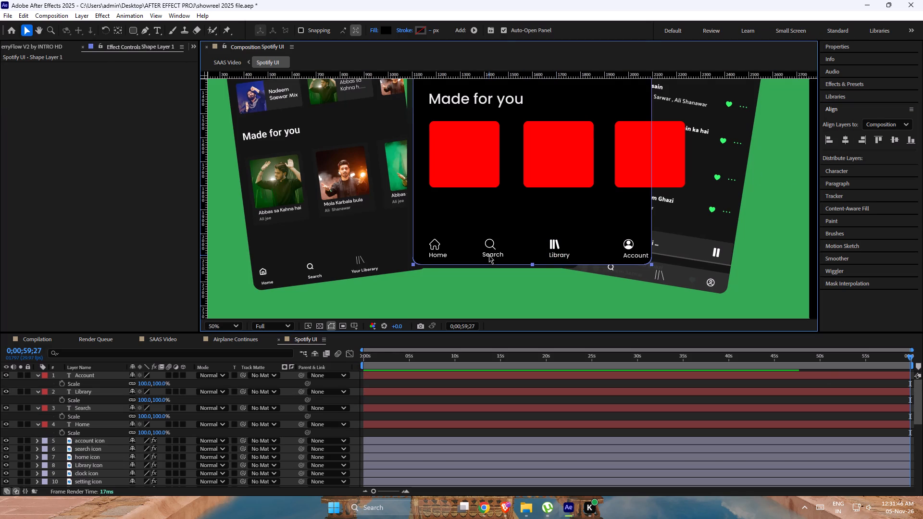
click(86, 423)
click(489, 255)
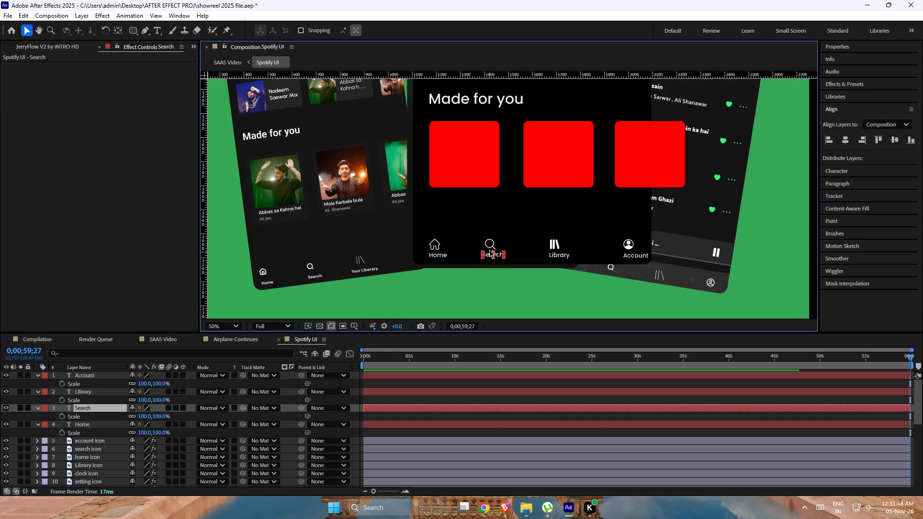
shift+click(489, 247)
click(830, 139)
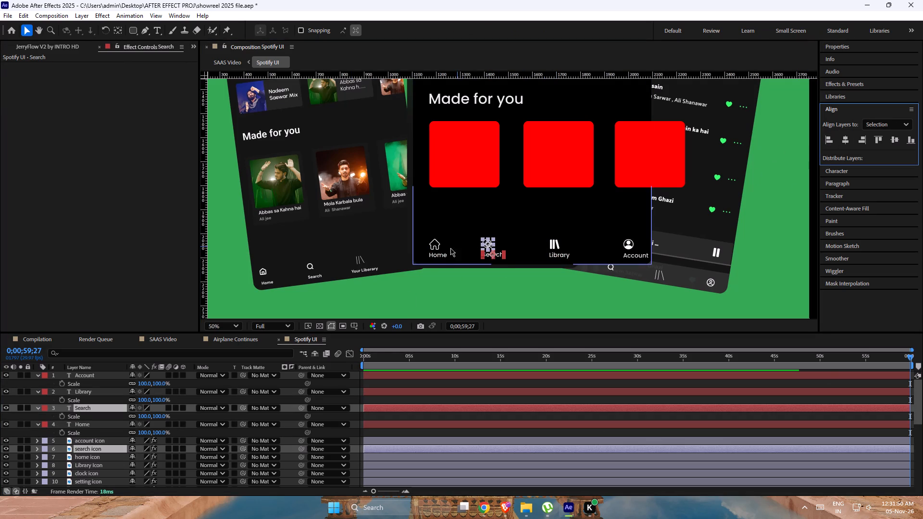
click(439, 247)
shift+click(439, 255)
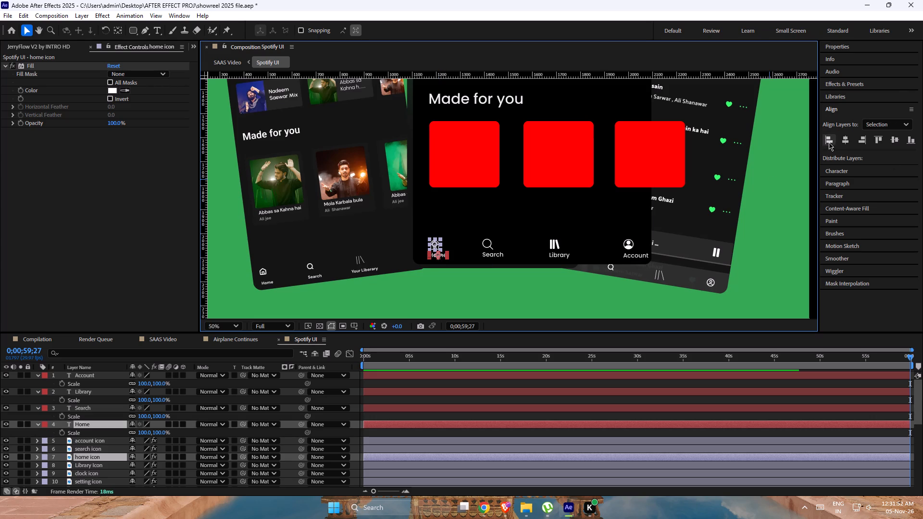
click(829, 142)
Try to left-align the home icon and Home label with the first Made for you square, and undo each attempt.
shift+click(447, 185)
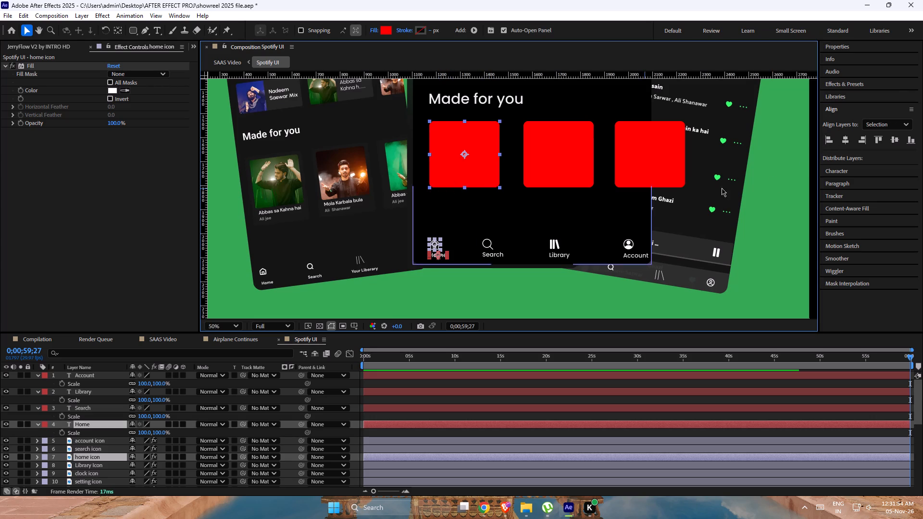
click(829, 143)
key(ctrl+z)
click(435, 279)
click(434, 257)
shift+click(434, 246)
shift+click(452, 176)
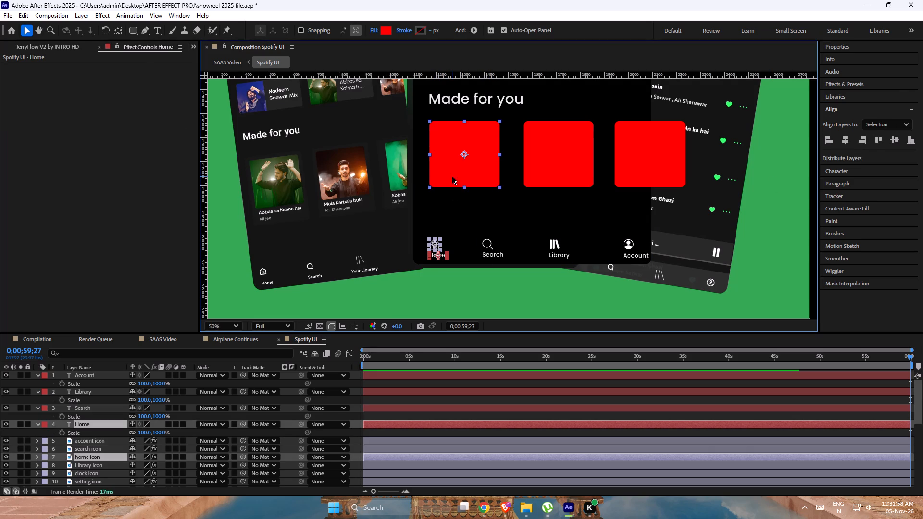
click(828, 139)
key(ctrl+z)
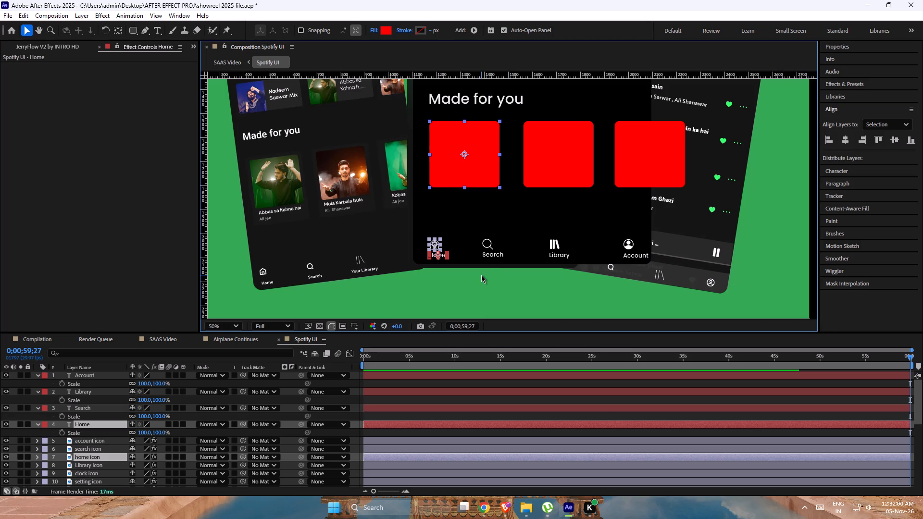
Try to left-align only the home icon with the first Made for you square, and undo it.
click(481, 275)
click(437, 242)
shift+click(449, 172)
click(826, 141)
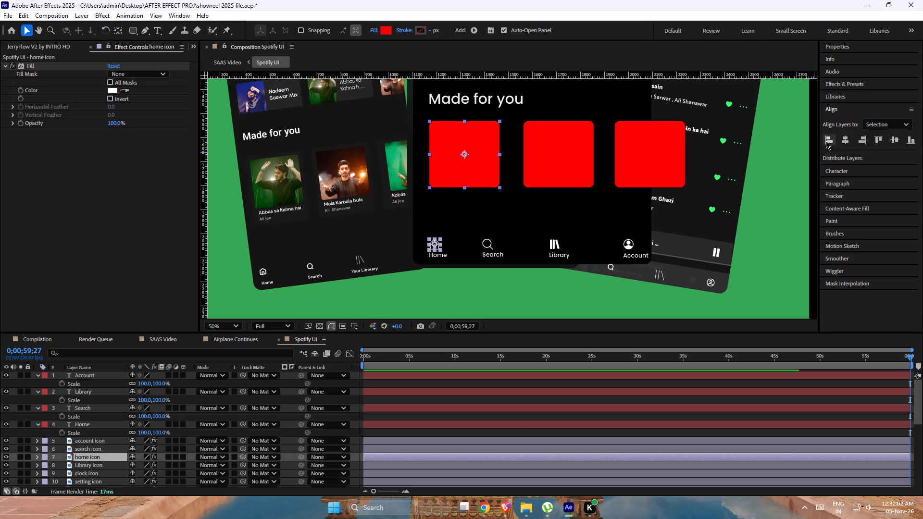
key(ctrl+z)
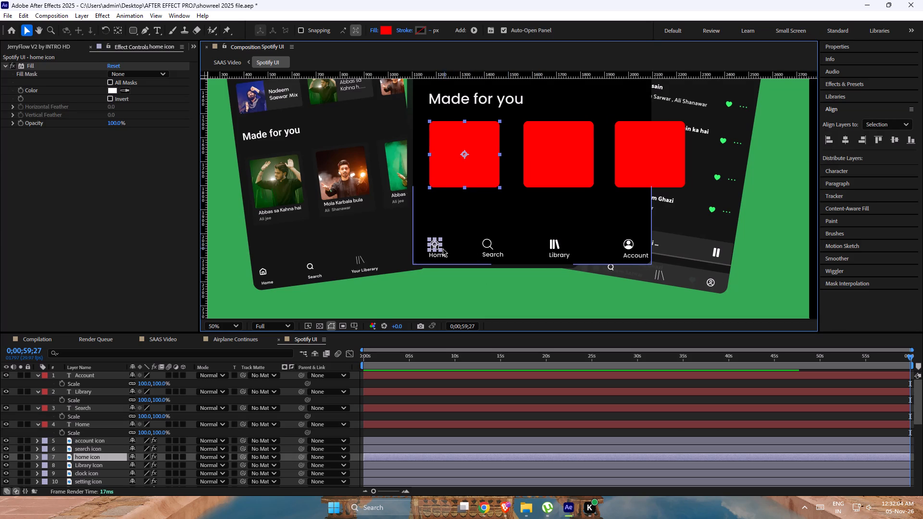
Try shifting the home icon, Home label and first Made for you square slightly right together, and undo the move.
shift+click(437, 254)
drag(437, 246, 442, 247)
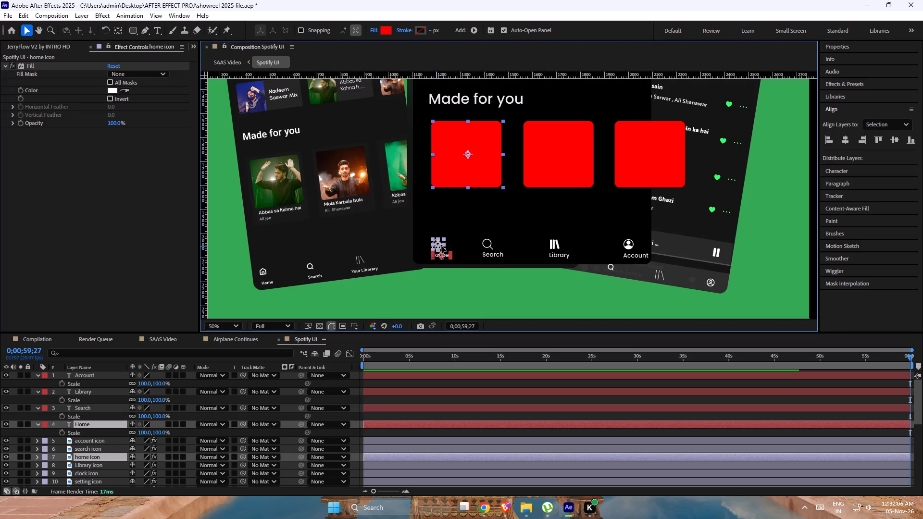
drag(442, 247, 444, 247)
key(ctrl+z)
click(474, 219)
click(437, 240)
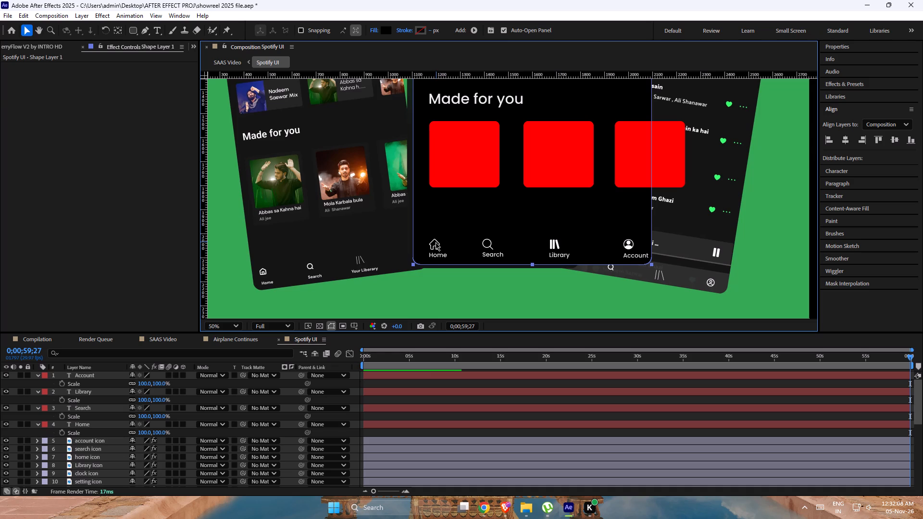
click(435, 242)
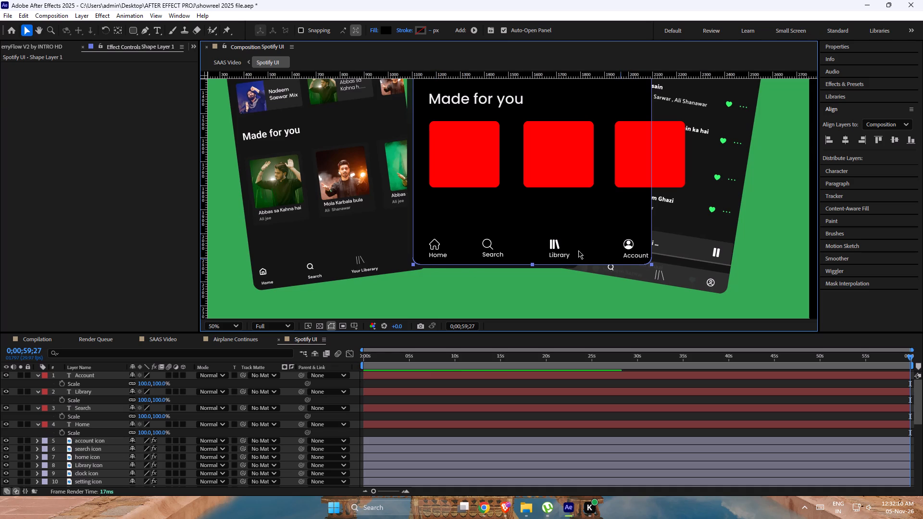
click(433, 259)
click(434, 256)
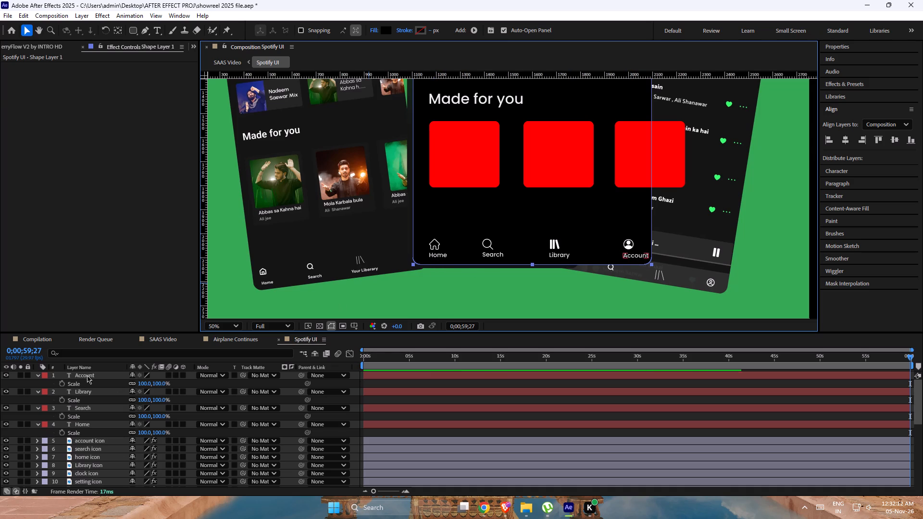
Align the Account, Library, Search and Home labels to one another on their vertical centres.
click(87, 375)
shift+click(75, 423)
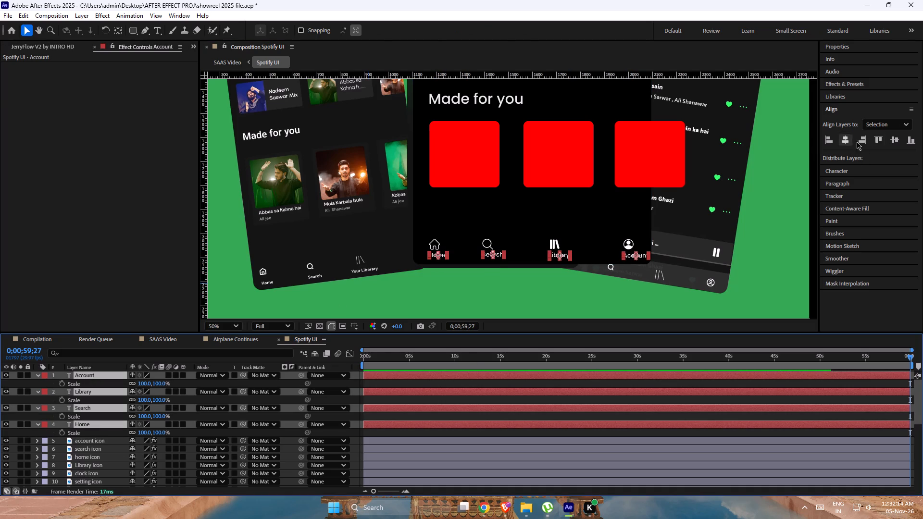
click(896, 142)
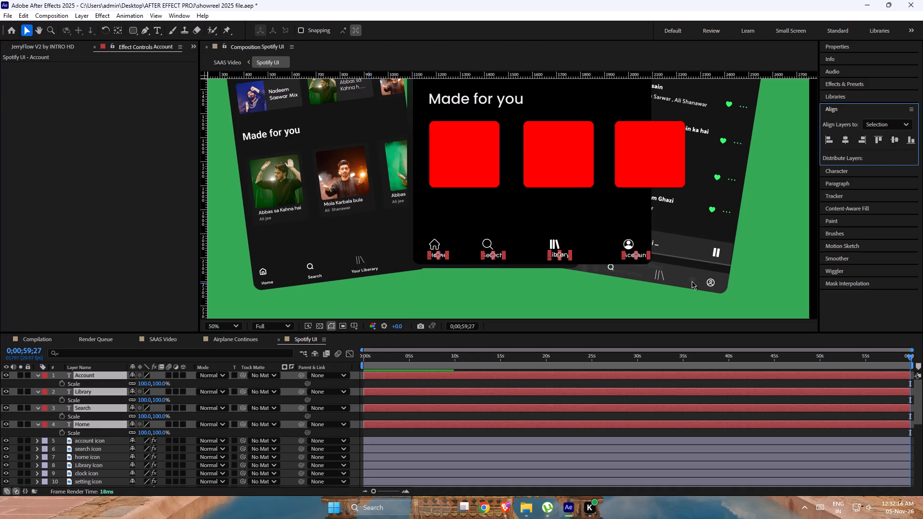
Align the account, search, home and library icons to one another on their vertical centres.
click(437, 244)
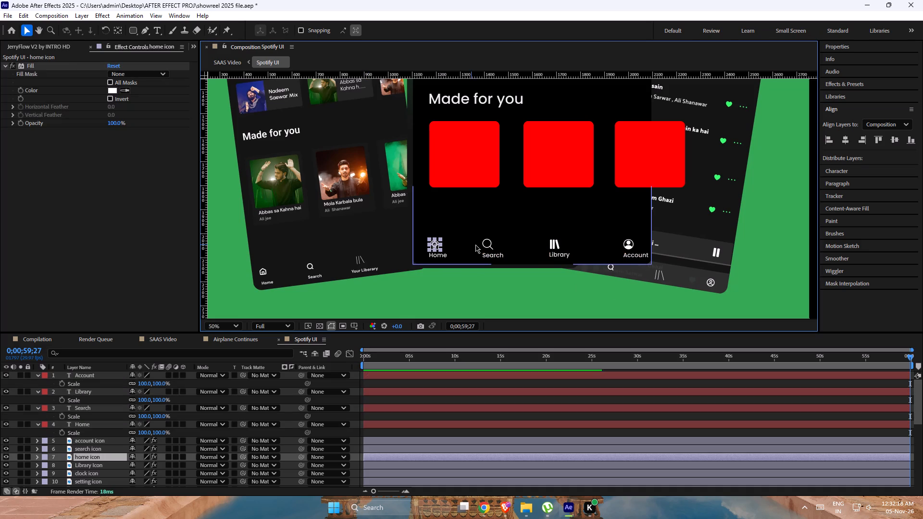
shift+click(641, 246)
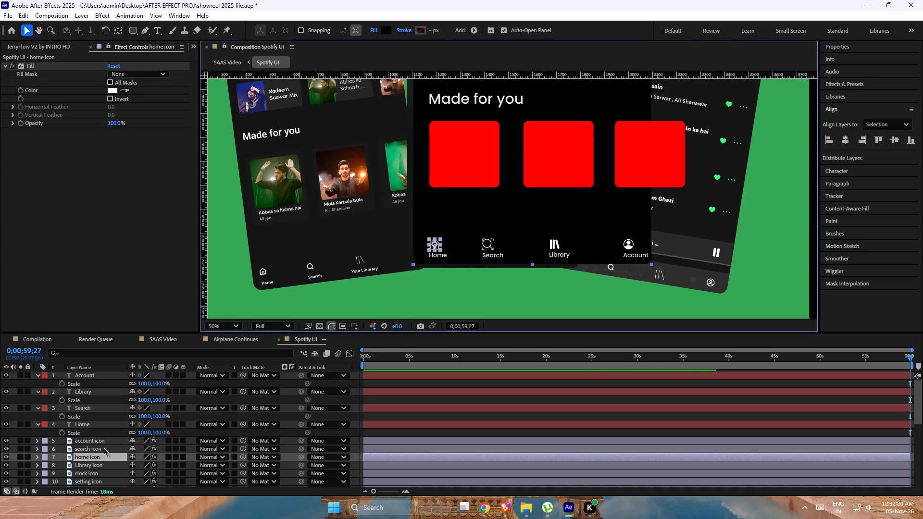
click(105, 445)
shift+click(97, 468)
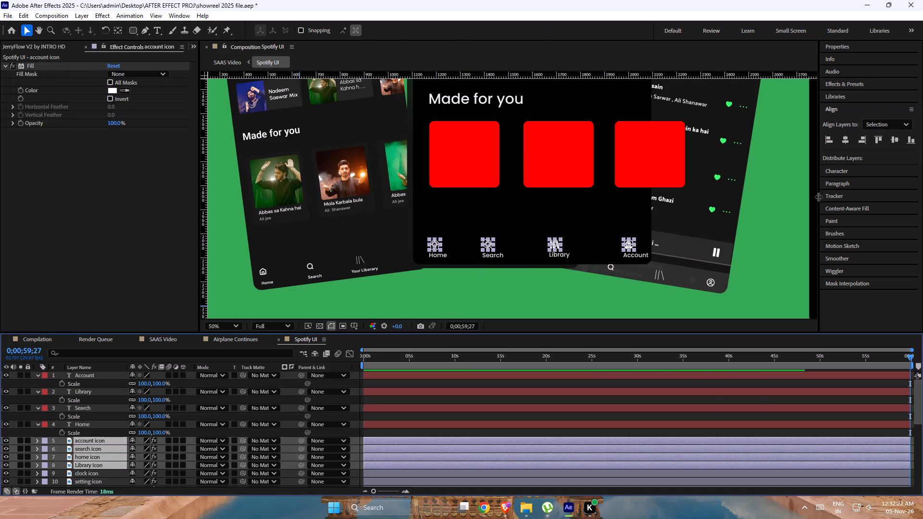
click(898, 137)
click(604, 310)
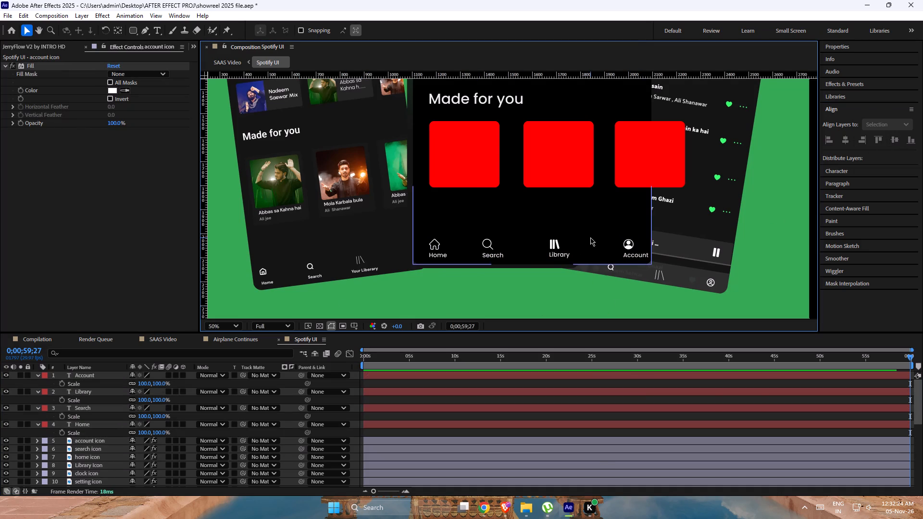
Make the hidden Artist Circle 2 layer visible and place it exactly over the second circle under Your favorite artist.
scroll(590, 237, down, 1)
middle_drag(577, 202, 564, 281)
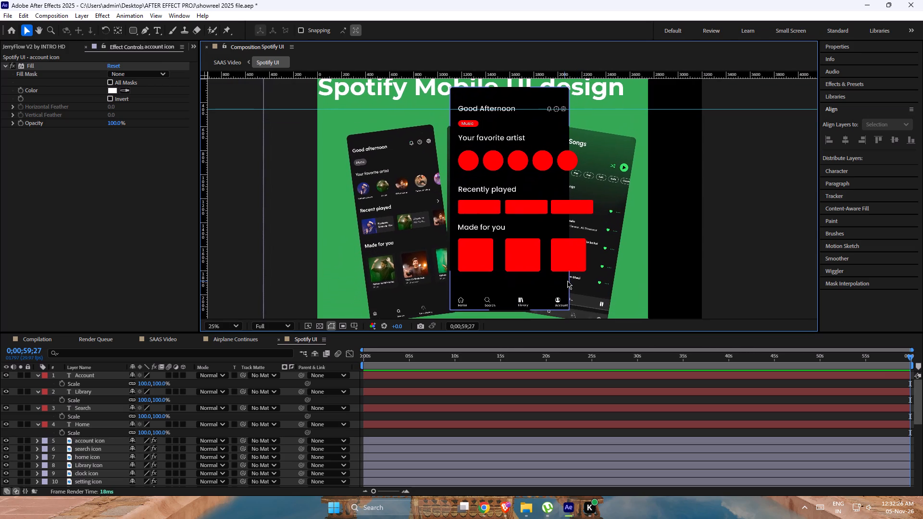
middle_drag(529, 217, 530, 192)
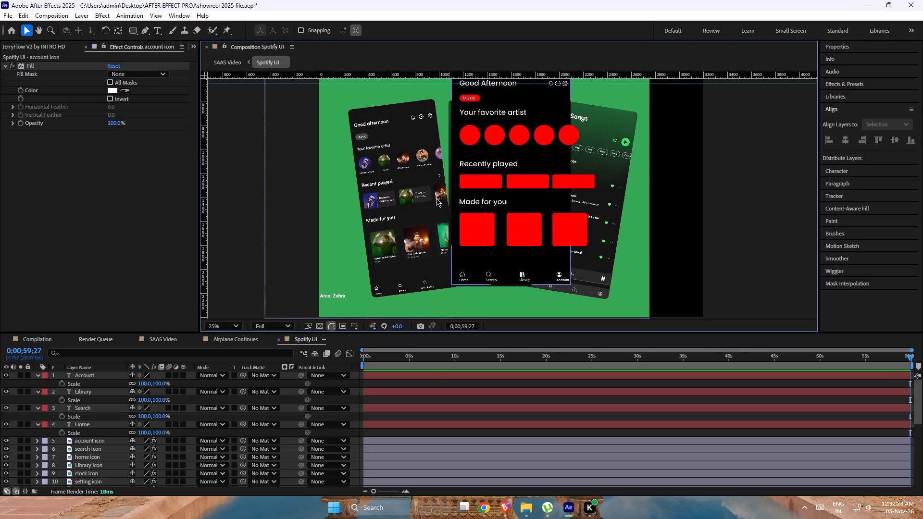
scroll(387, 189, up, 1)
middle_drag(347, 169, 487, 262)
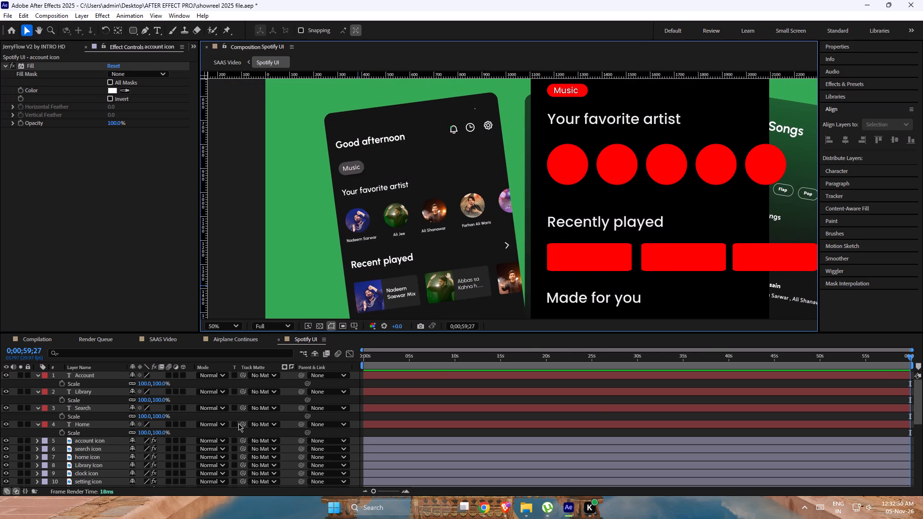
scroll(62, 462, down, 3)
scroll(18, 444, down, 3)
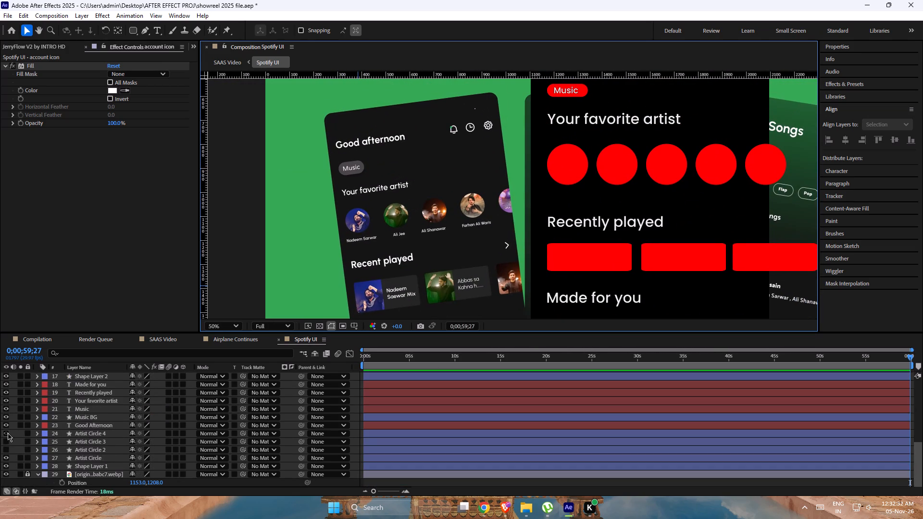
click(103, 457)
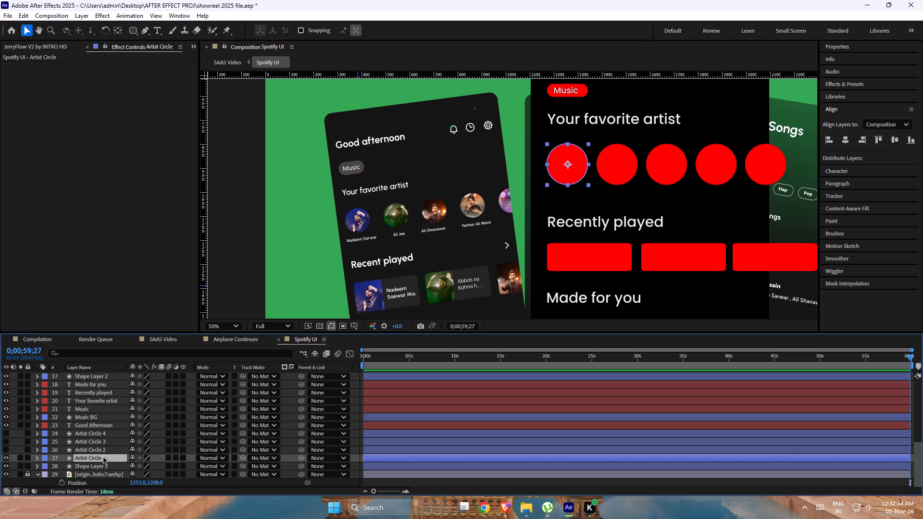
click(6, 451)
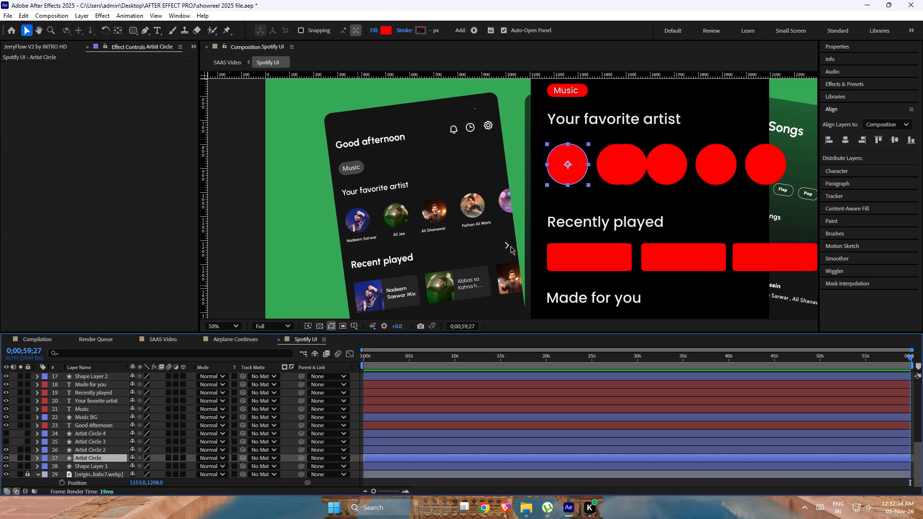
drag(628, 169, 622, 169)
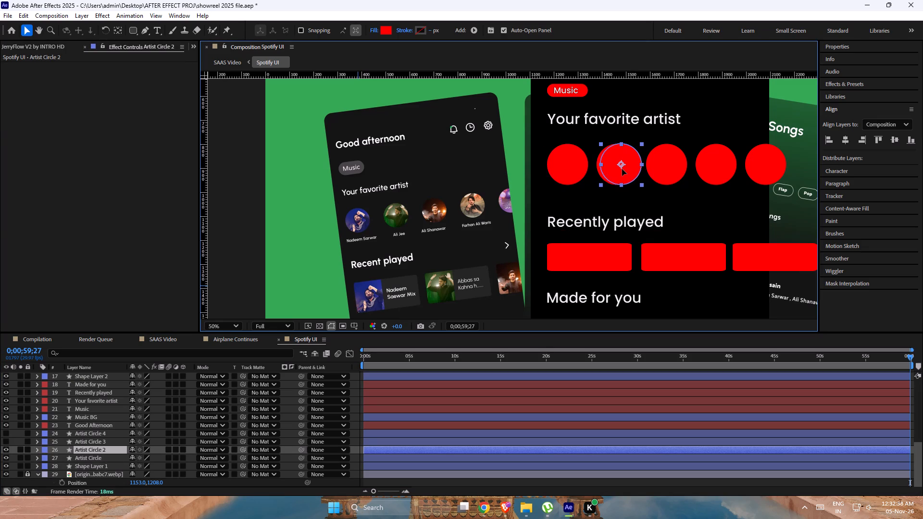
drag(622, 169, 619, 169)
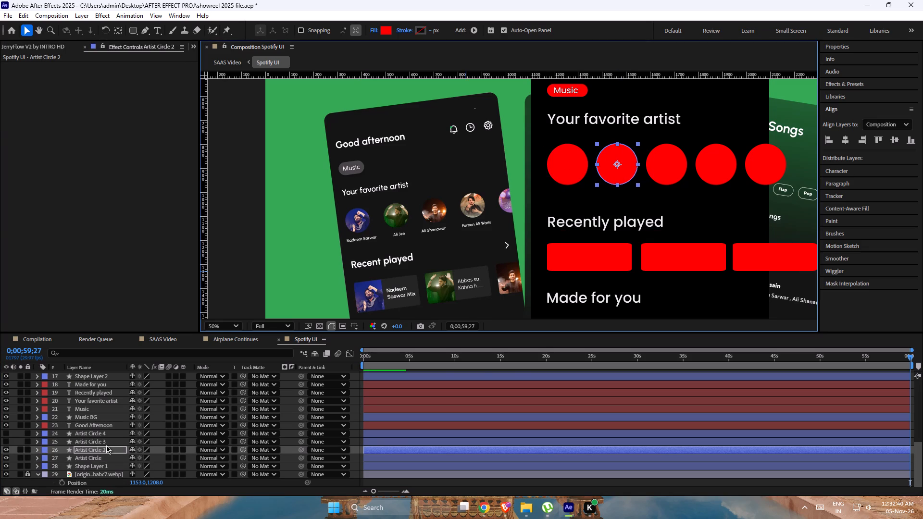
Make the hidden Artist Circle 3 layer visible and place it exactly over the third circle under Your favorite artist.
click(100, 445)
click(4, 440)
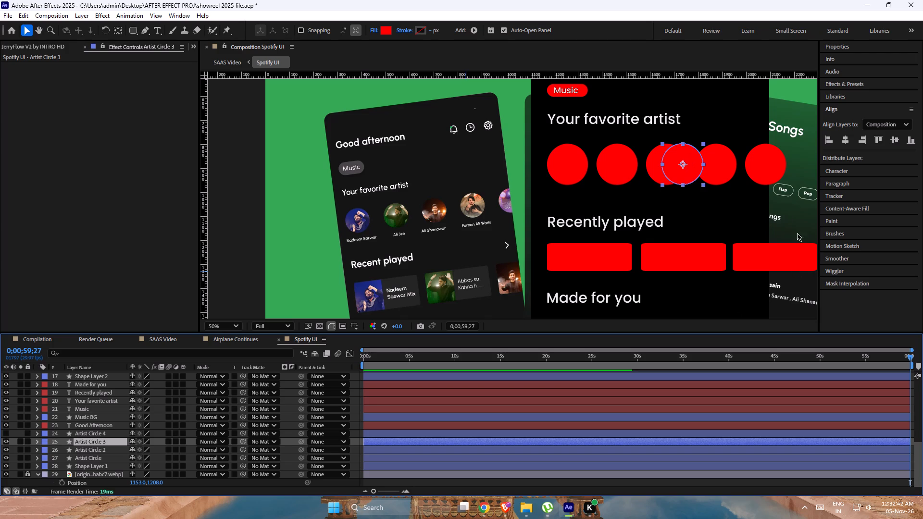
drag(690, 172, 678, 173)
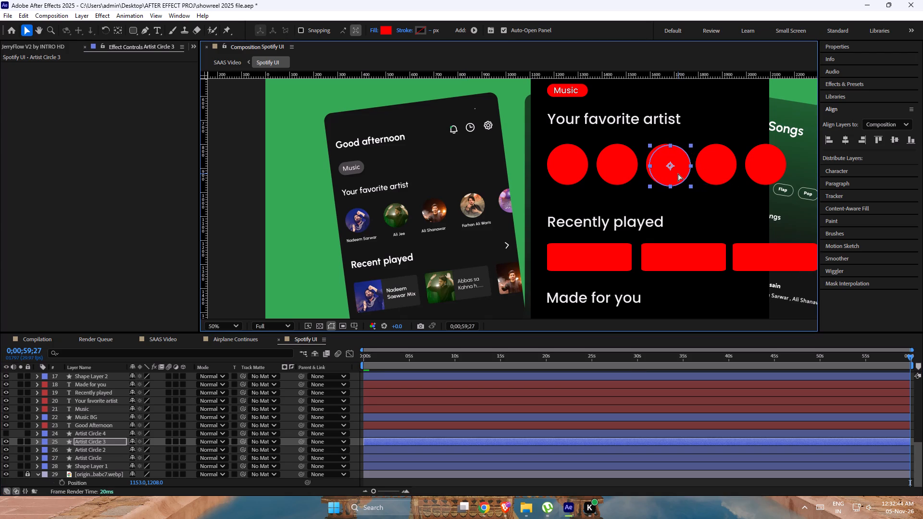
key(ctrl+z)
shift+drag(686, 171, 674, 171)
shift+drag(691, 175, 682, 176)
drag(694, 174, 679, 175)
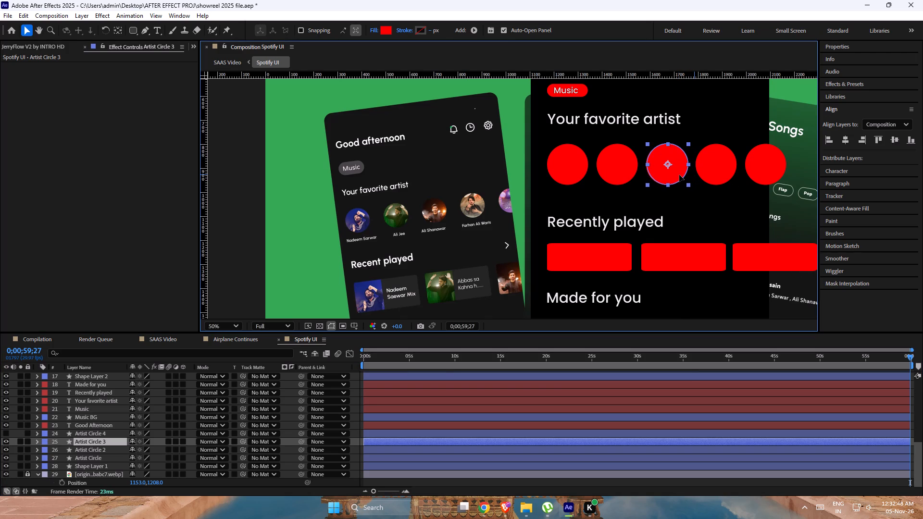
drag(679, 175, 679, 175)
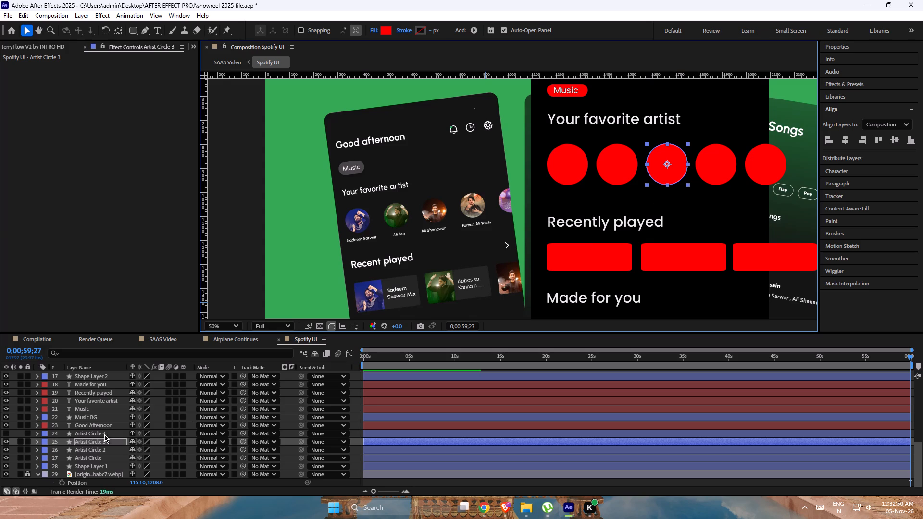
Make the hidden Artist Circle 4 layer visible and place it exactly over the fourth circle under Your favorite artist.
click(9, 434)
click(85, 433)
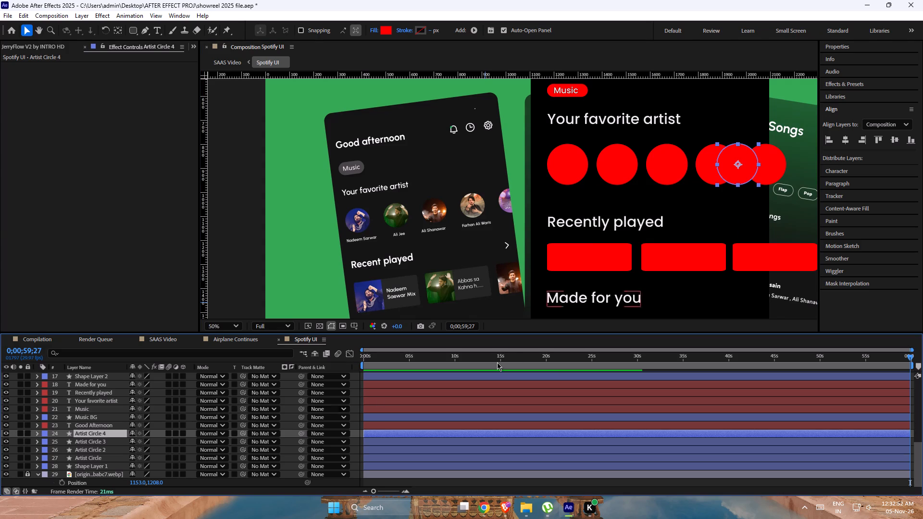
drag(742, 177, 735, 178)
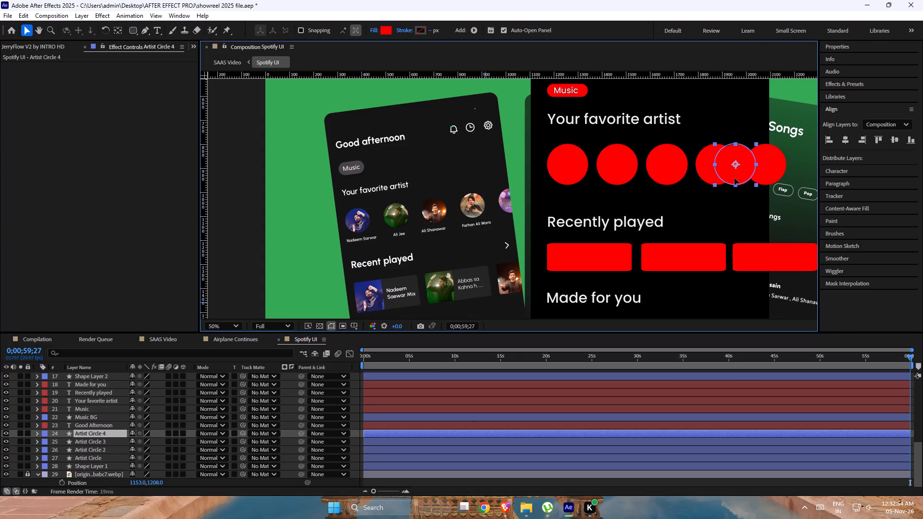
drag(735, 178, 721, 178)
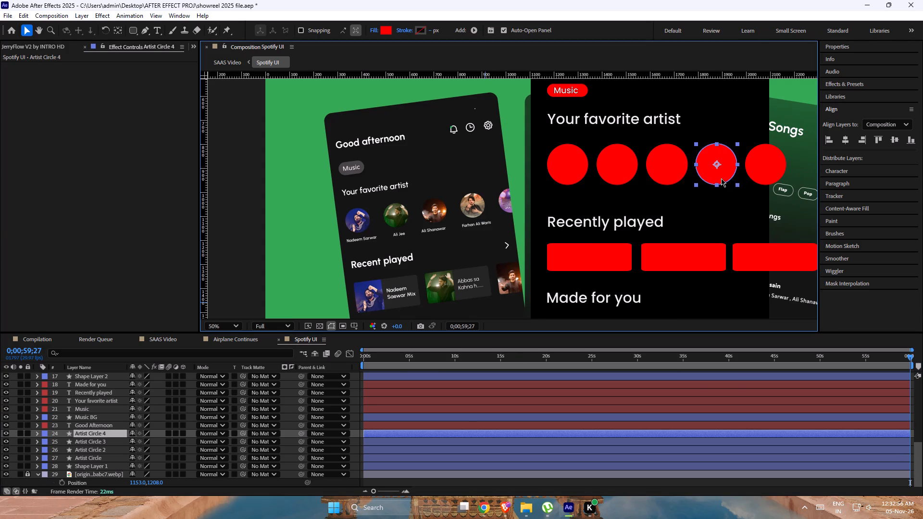
Duplicate the Artist Circle 4 layer and place the copy exactly over the fifth circle in the artist row.
key(ctrl+d)
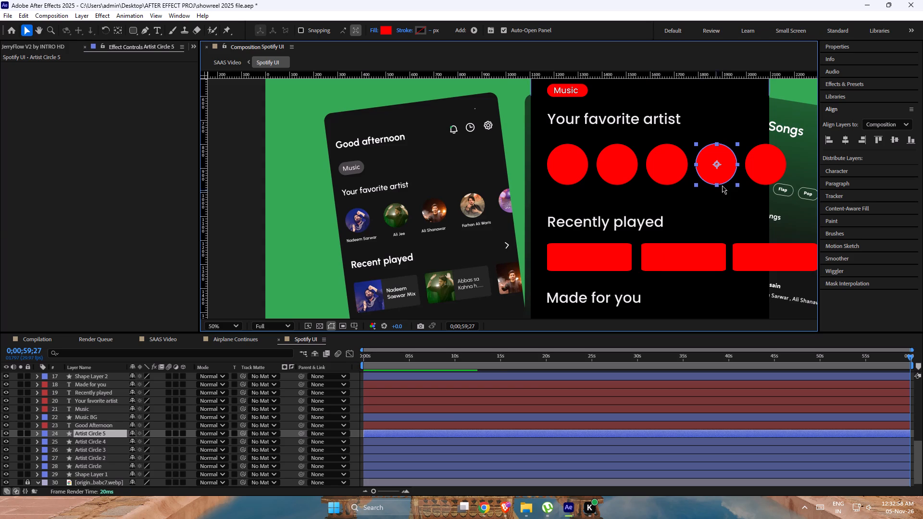
shift+click(716, 168)
drag(720, 177, 769, 177)
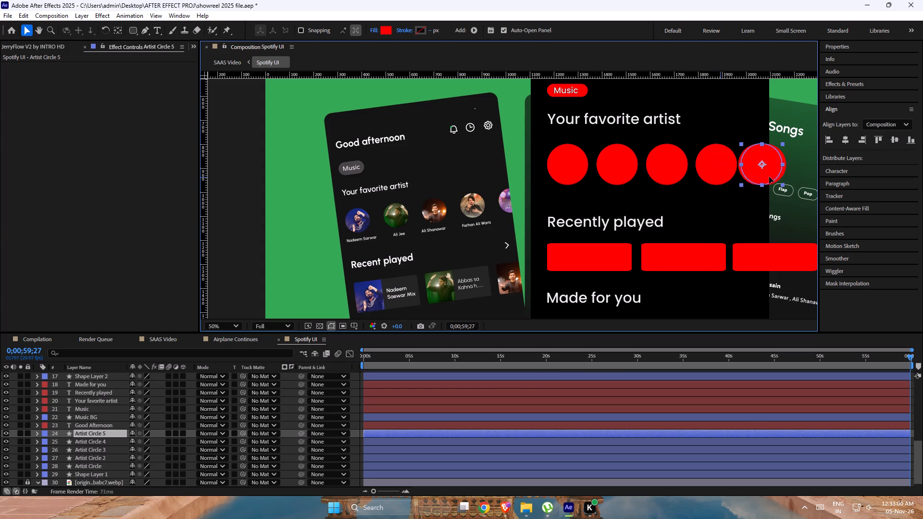
drag(769, 177, 770, 177)
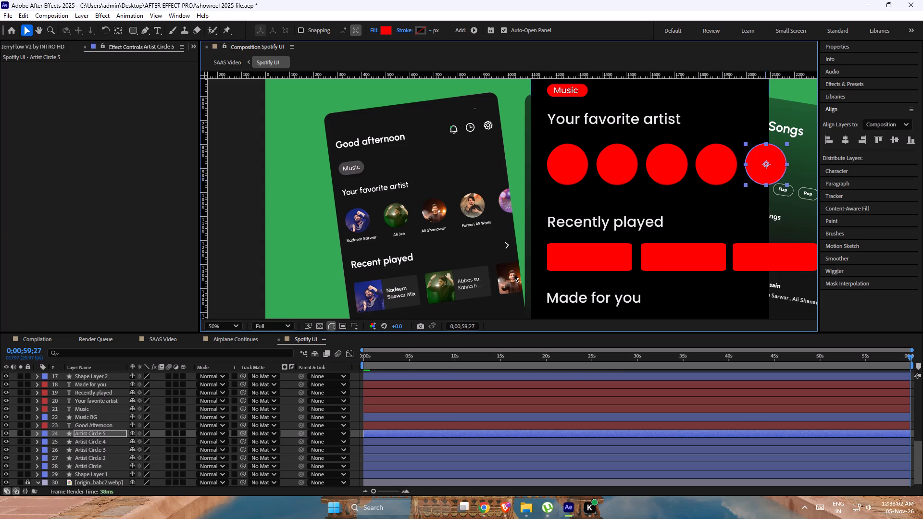
Delete Repeater 1 from the contents of the original Artist Circle layer and collapse the layer.
click(94, 463)
click(36, 467)
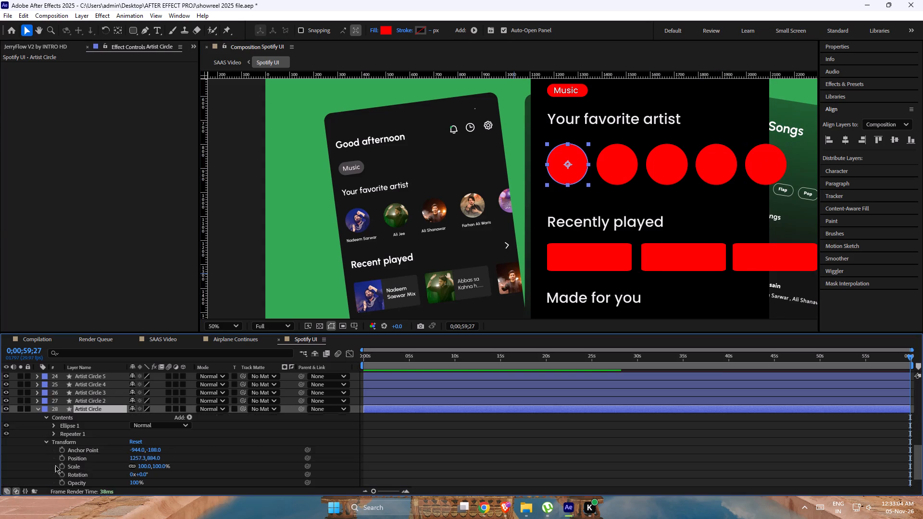
click(84, 435)
key(Delete)
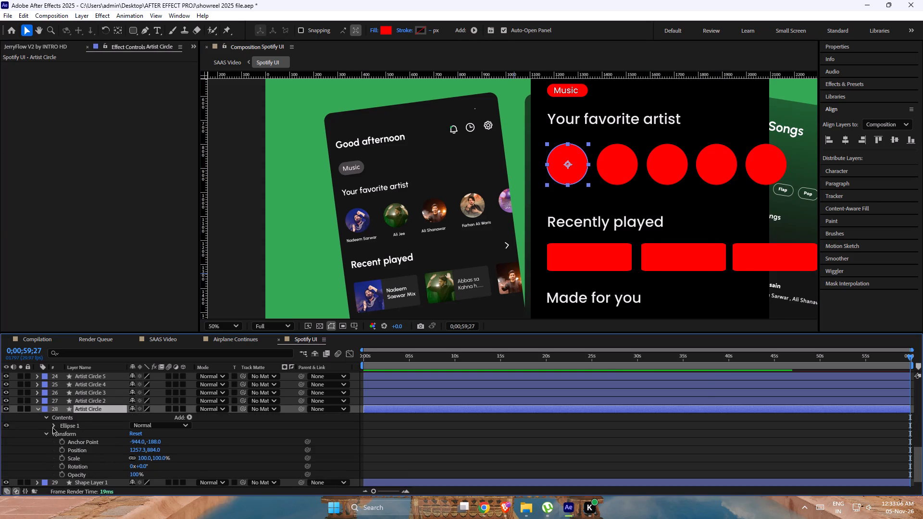
click(37, 409)
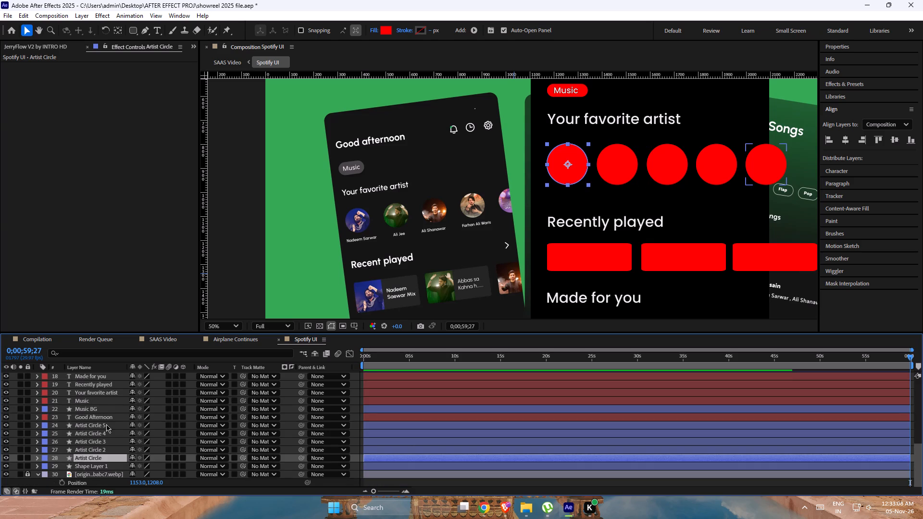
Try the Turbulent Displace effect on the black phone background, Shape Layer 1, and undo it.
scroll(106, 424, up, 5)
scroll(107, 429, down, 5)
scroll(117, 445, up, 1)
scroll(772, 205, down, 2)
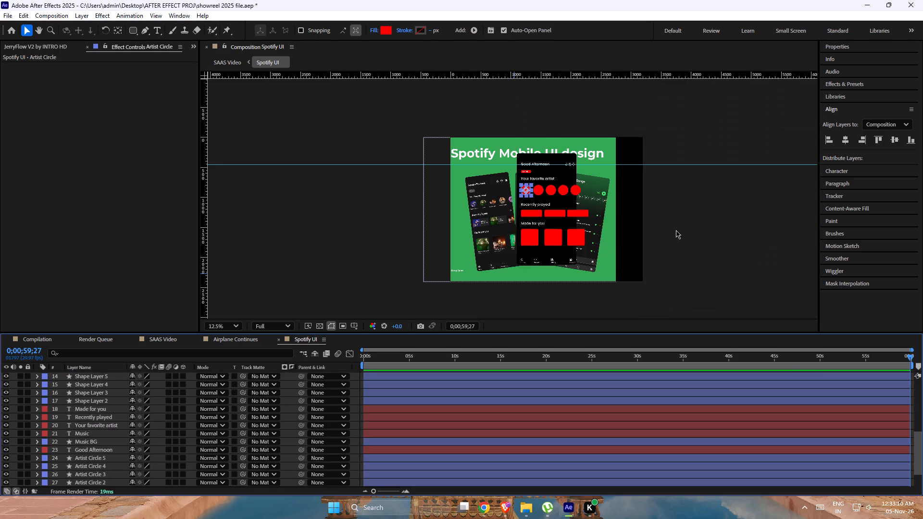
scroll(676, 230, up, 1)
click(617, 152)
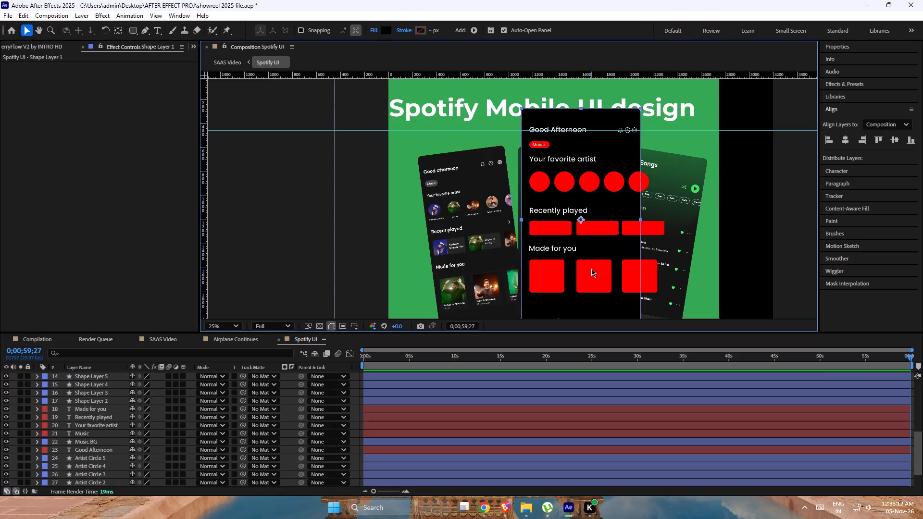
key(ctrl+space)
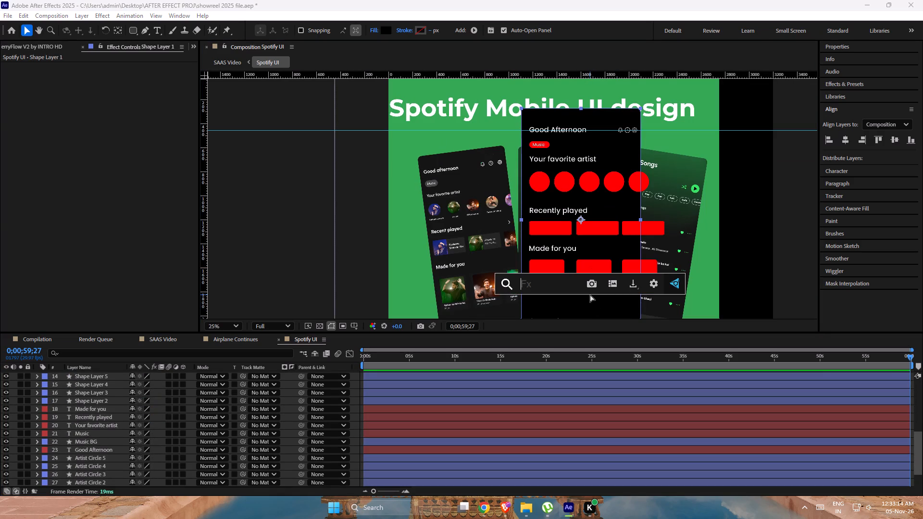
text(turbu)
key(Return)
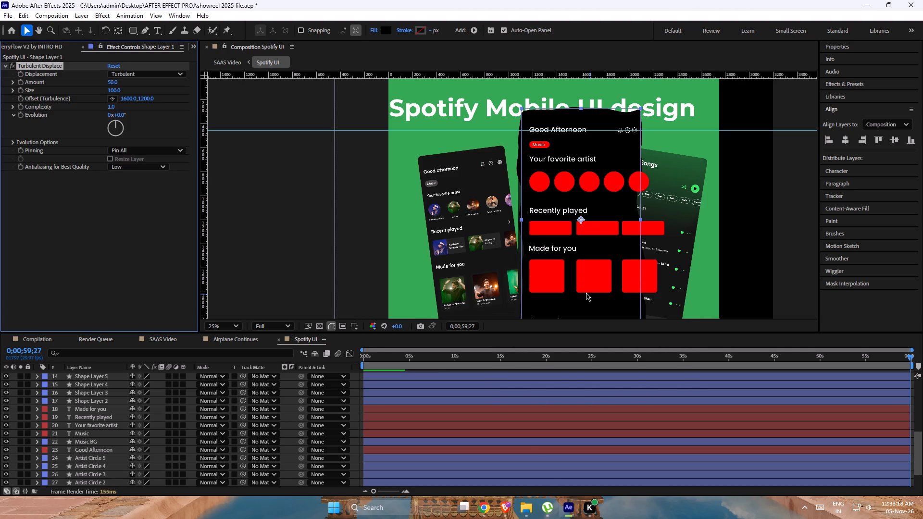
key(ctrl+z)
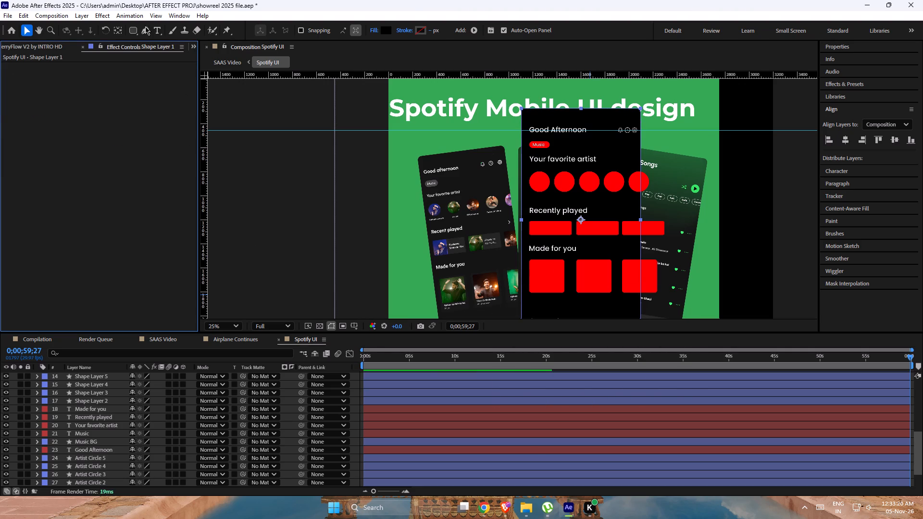
Open the MYFX extension, check its installed items and tutorials, and close it without installing anything.
click(173, 18)
click(227, 57)
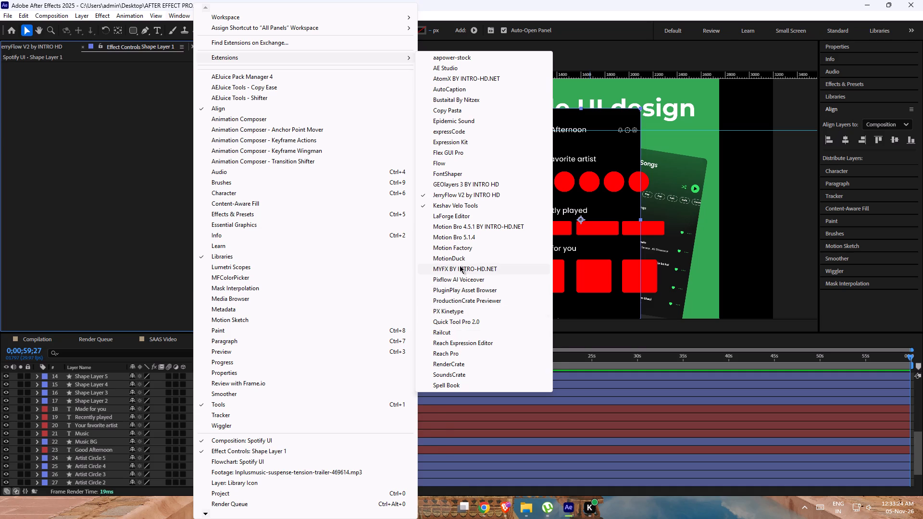
click(460, 265)
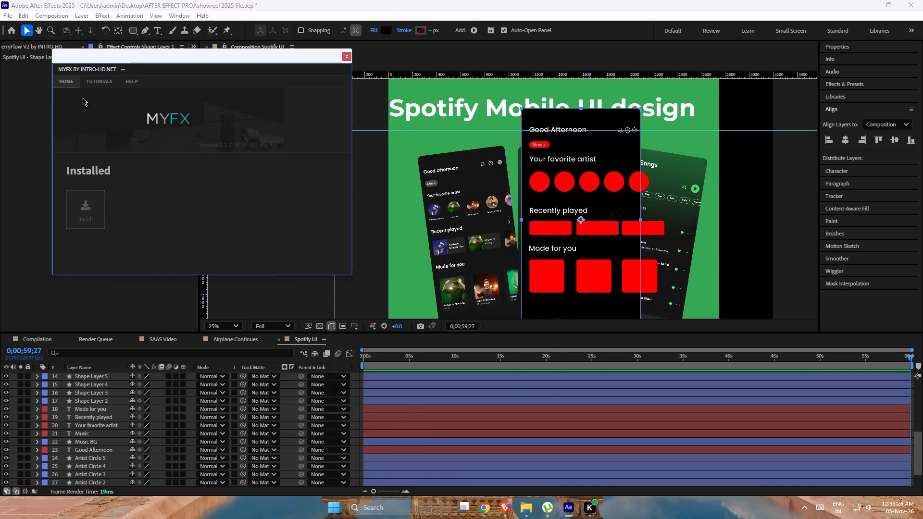
scroll(151, 235, down, 5)
click(94, 85)
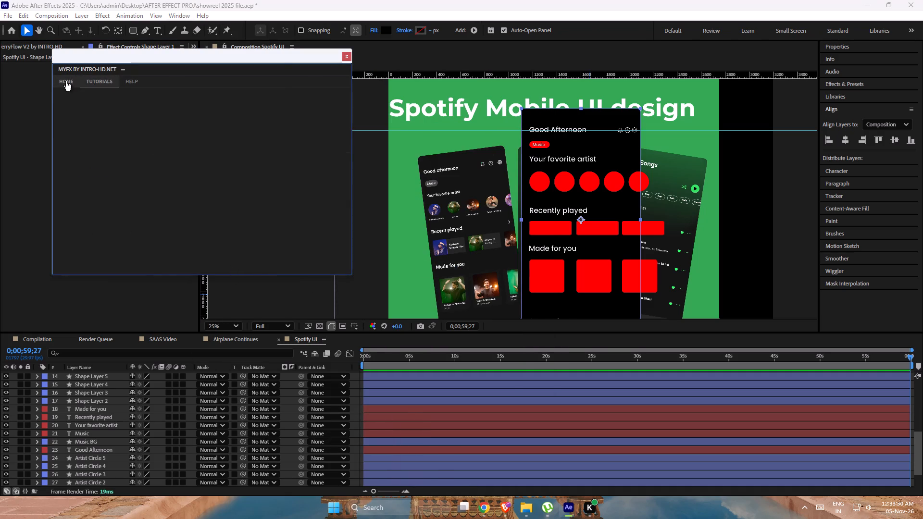
click(66, 81)
click(76, 206)
click(450, 30)
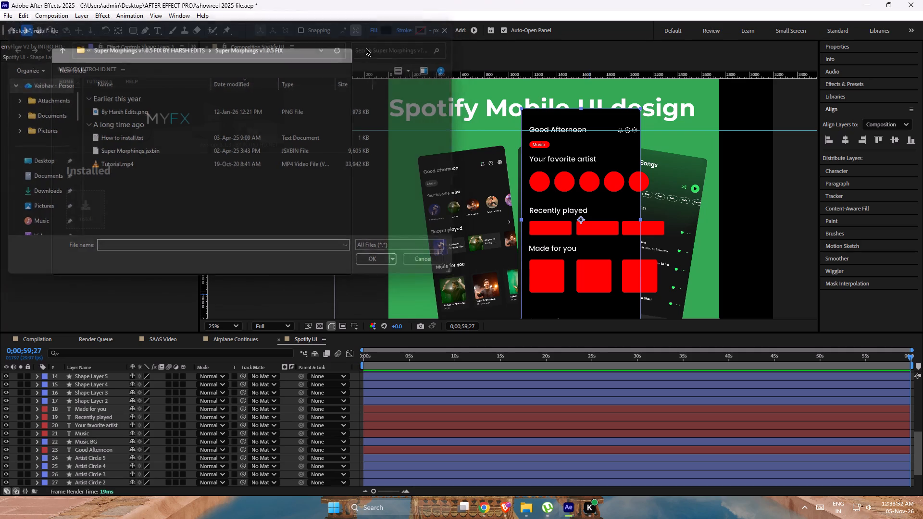
click(345, 56)
Open the Motion Bro 5.1.4 extension, check its presets page for packages, and close it.
click(184, 16)
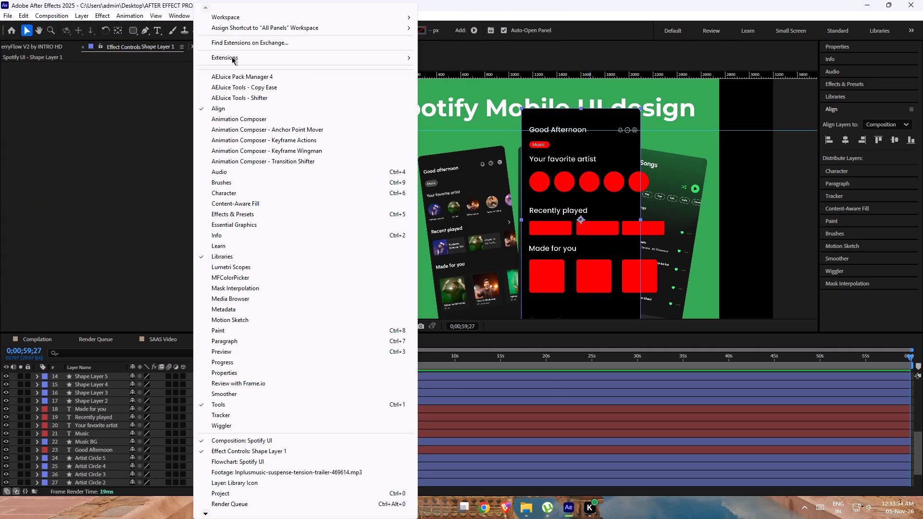
click(232, 57)
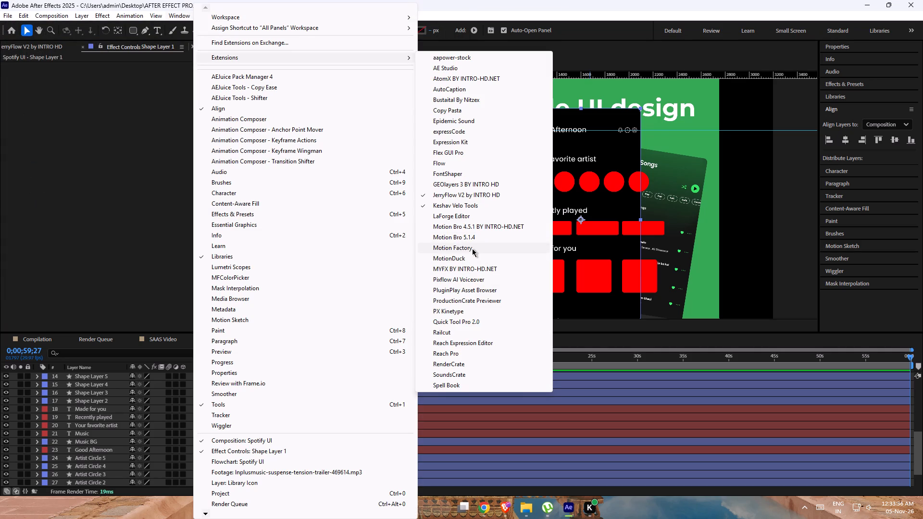
click(475, 238)
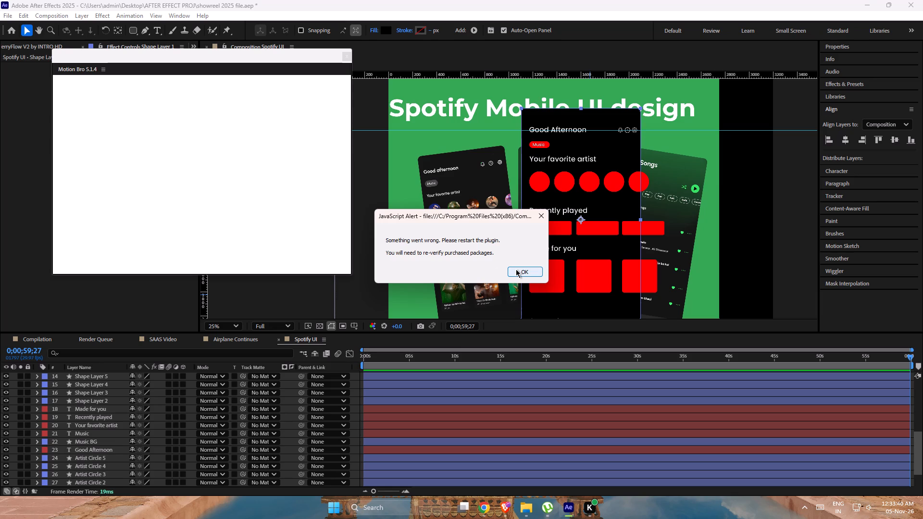
click(516, 269)
scroll(161, 168, down, 6)
scroll(158, 174, up, 6)
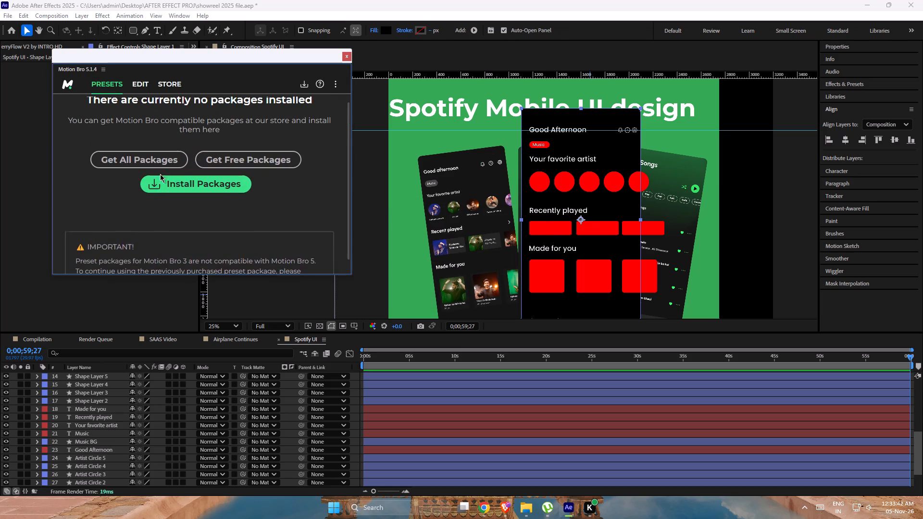
scroll(160, 174, up, 1)
click(348, 54)
Open the Motion Bro 4.5.1 extension, enlarge its window and postpone the plugin update.
click(176, 19)
click(236, 62)
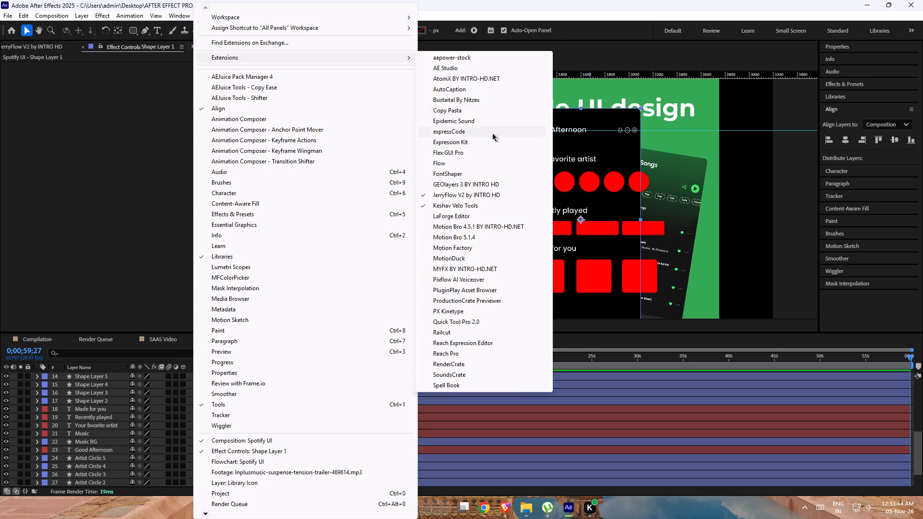
click(475, 228)
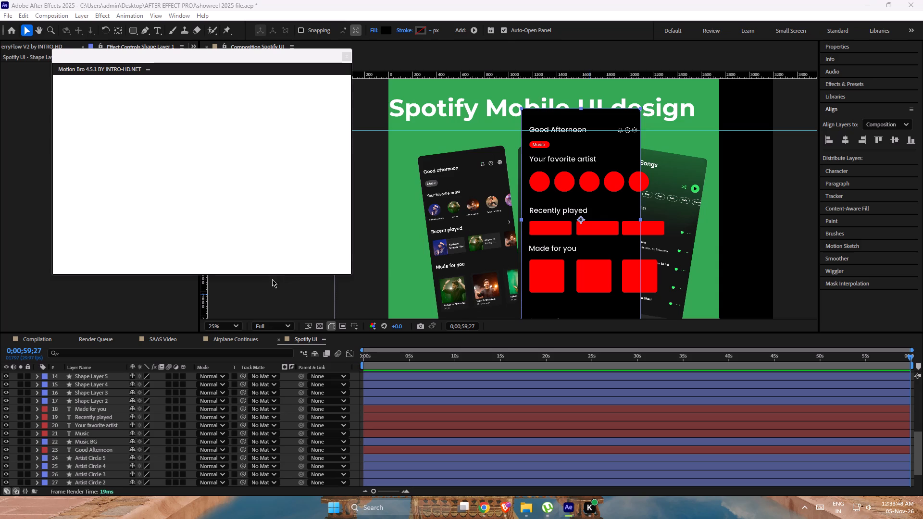
drag(271, 276, 264, 315)
drag(353, 213, 374, 216)
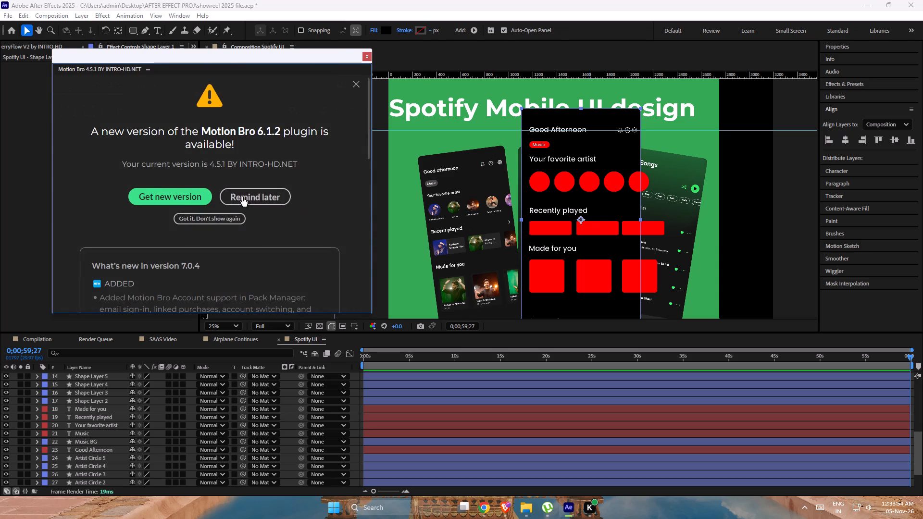
click(245, 195)
Look through the Liquid Glass Kit animation presets for one that suits the Spotify UI composition.
scroll(272, 210, down, 4)
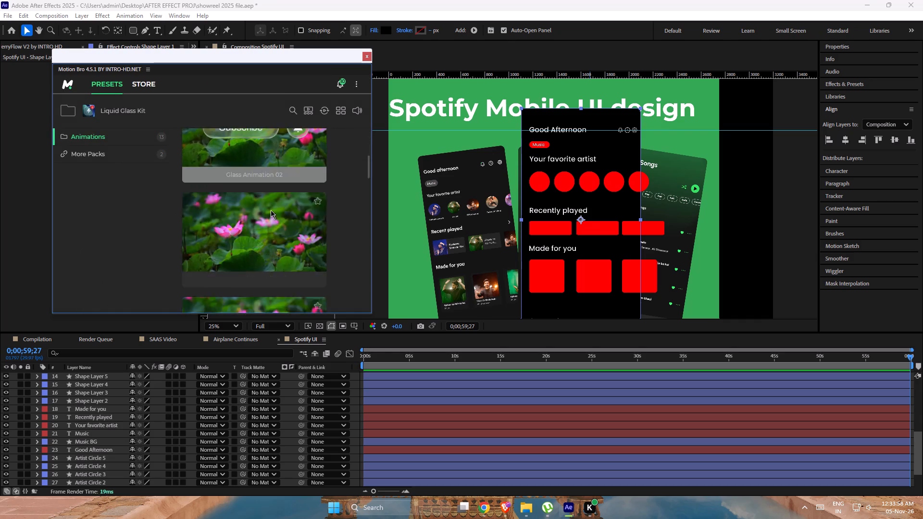
scroll(266, 210, up, 2)
scroll(251, 232, down, 1)
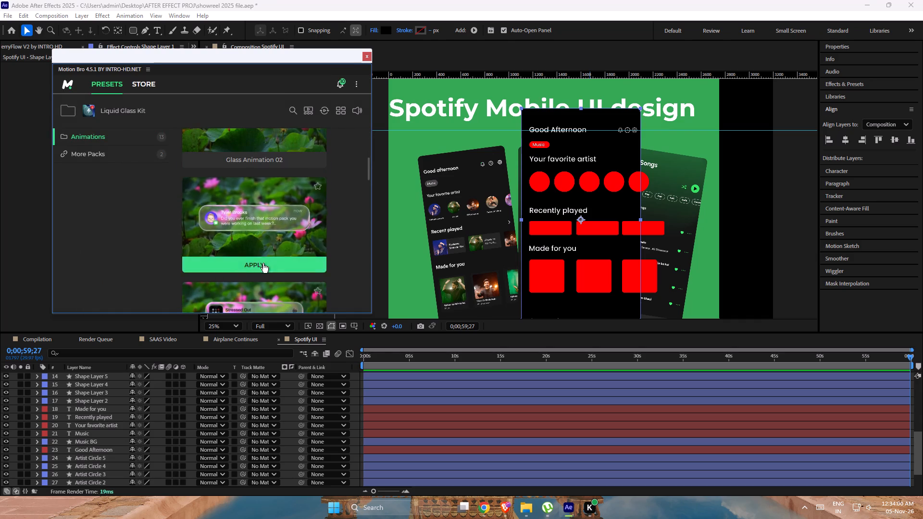
scroll(244, 190, up, 7)
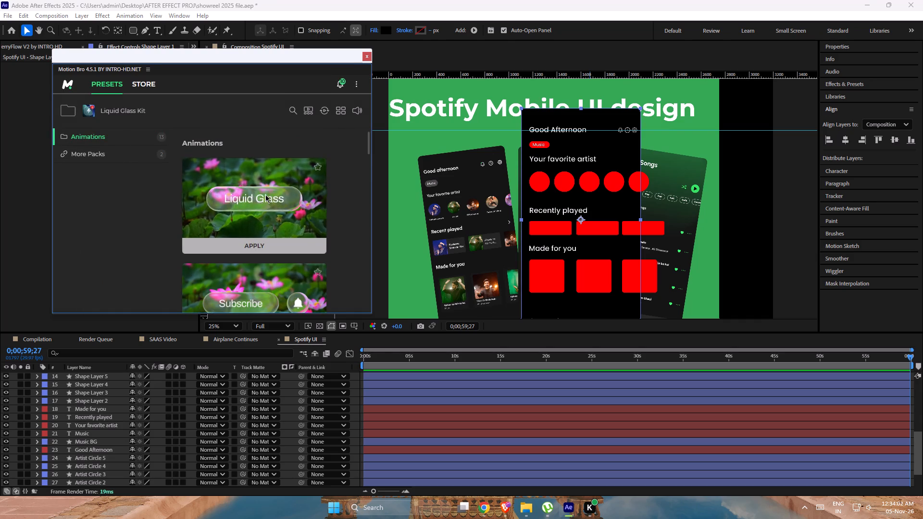
scroll(269, 194, down, 15)
scroll(264, 227, down, 7)
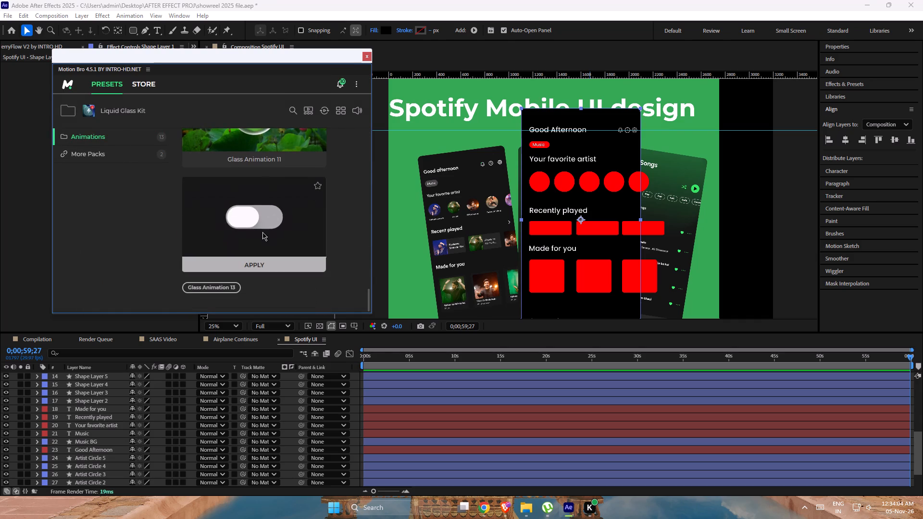
scroll(263, 237, up, 19)
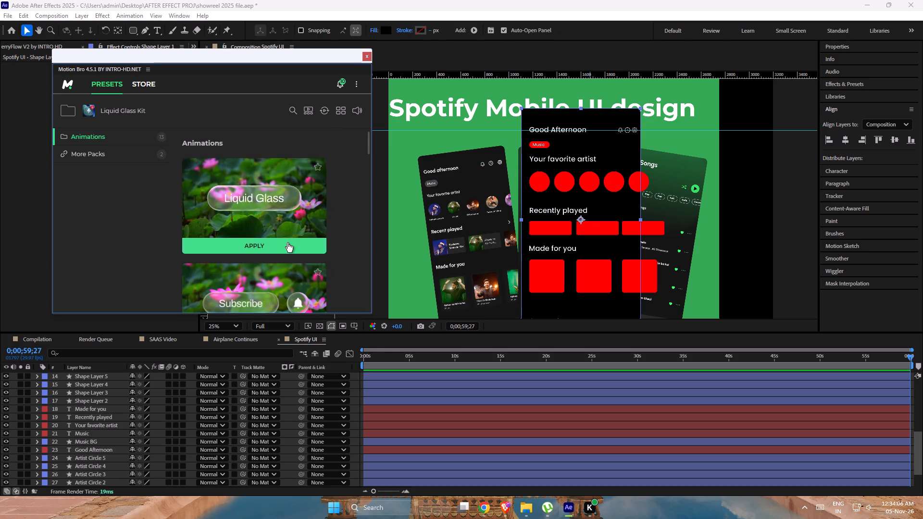
Apply the Glass Animation 01 preset to the Spotify UI composition, accepting the font substitution.
click(264, 217)
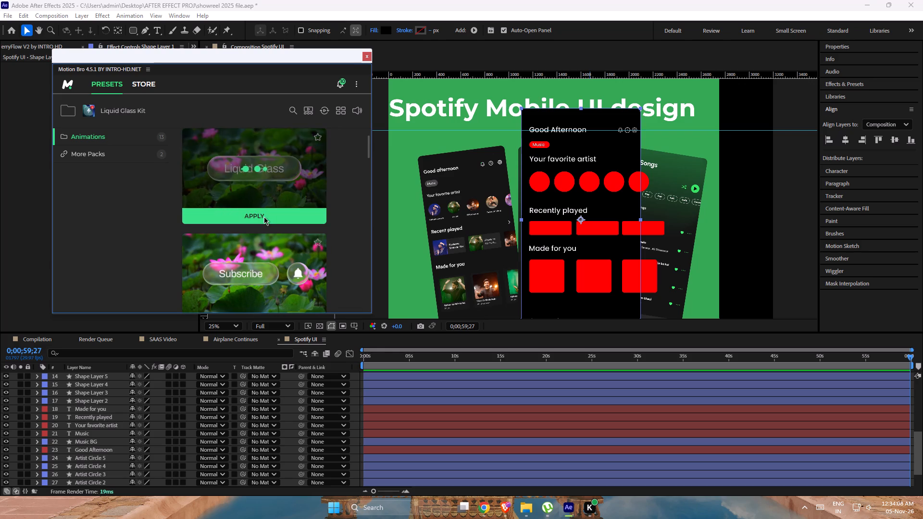
click(583, 321)
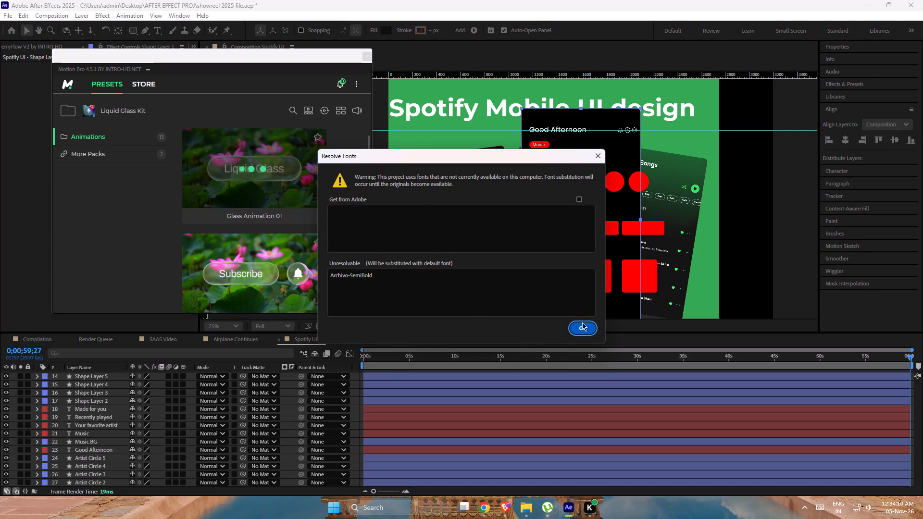
click(581, 328)
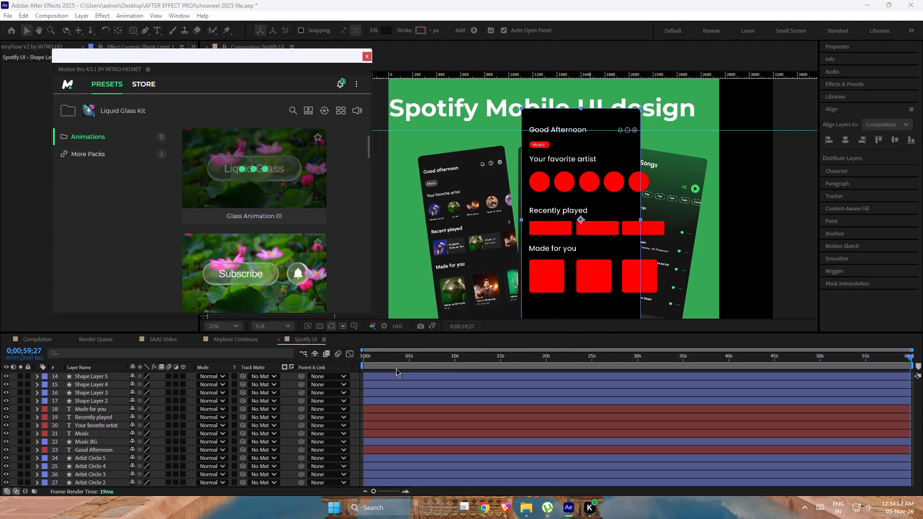
Set the current time to 0;00;00;00 and shift the Glass Animation 01 layer to the start of the Spotify UI timeline.
scroll(188, 421, down, 5)
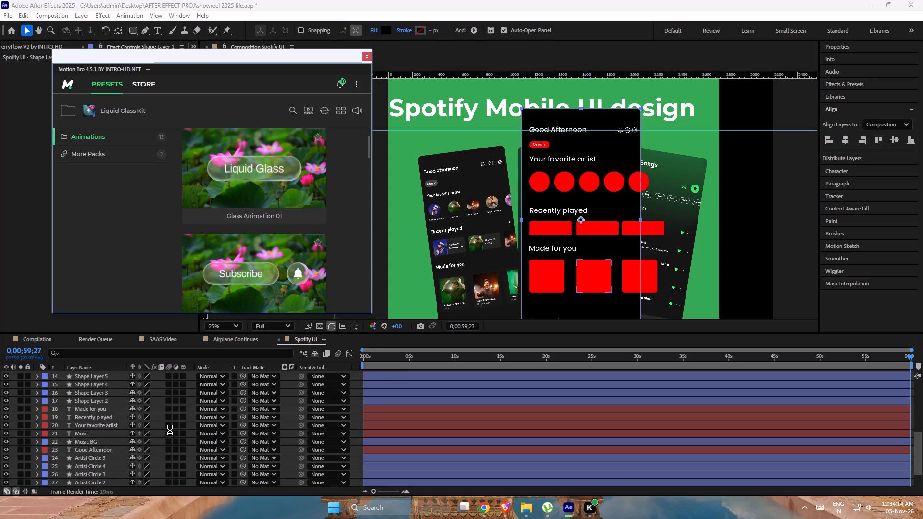
scroll(170, 430, down, 3)
drag(373, 357, 346, 360)
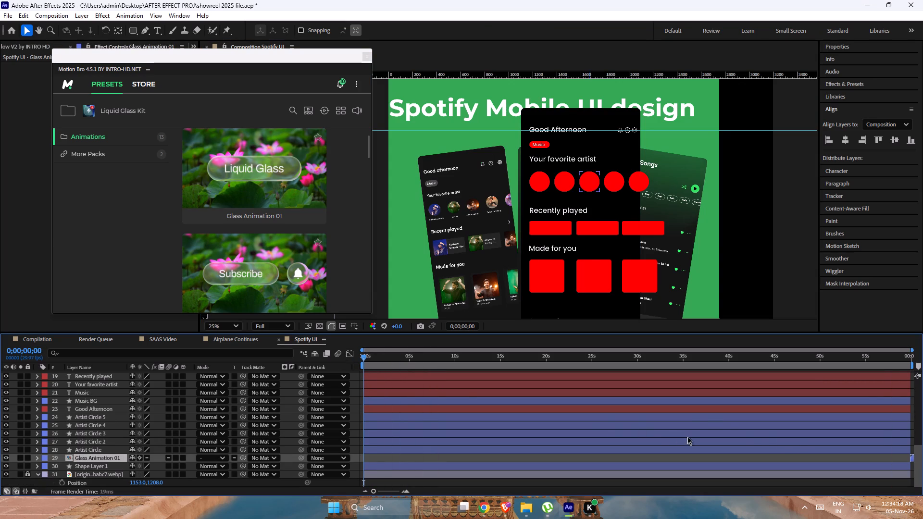
alt+scroll(689, 414, down, 6)
drag(913, 459, 375, 464)
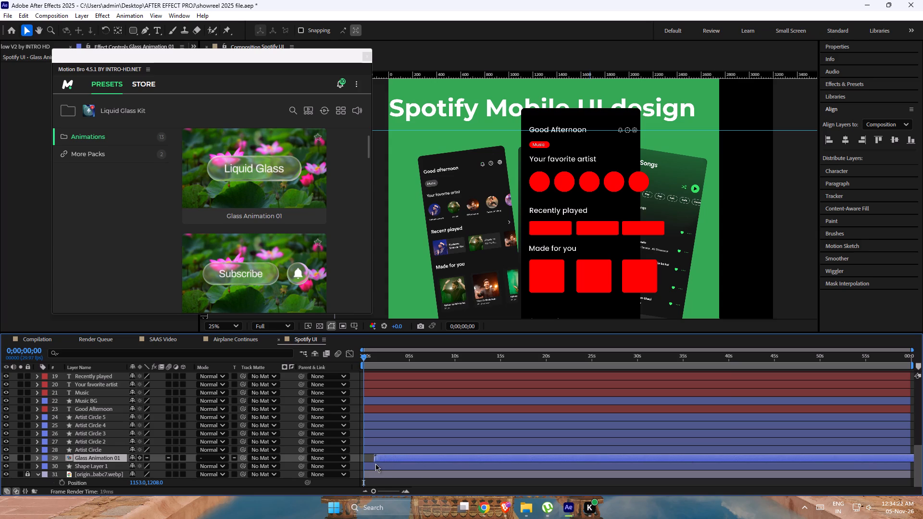
drag(375, 464, 367, 464)
Preview the Spotify UI composition and briefly hide Shape Layer 1 to check for the glass animation behind it.
key(space)
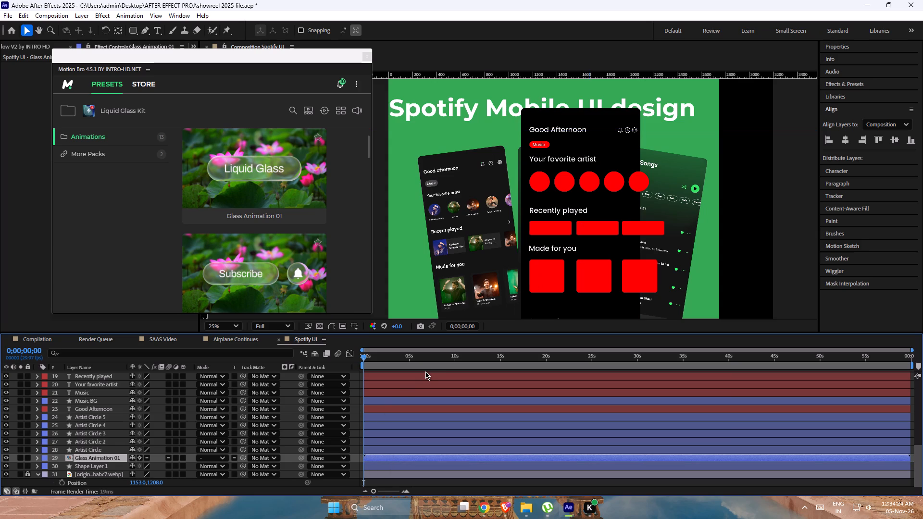
key(space)
click(8, 468)
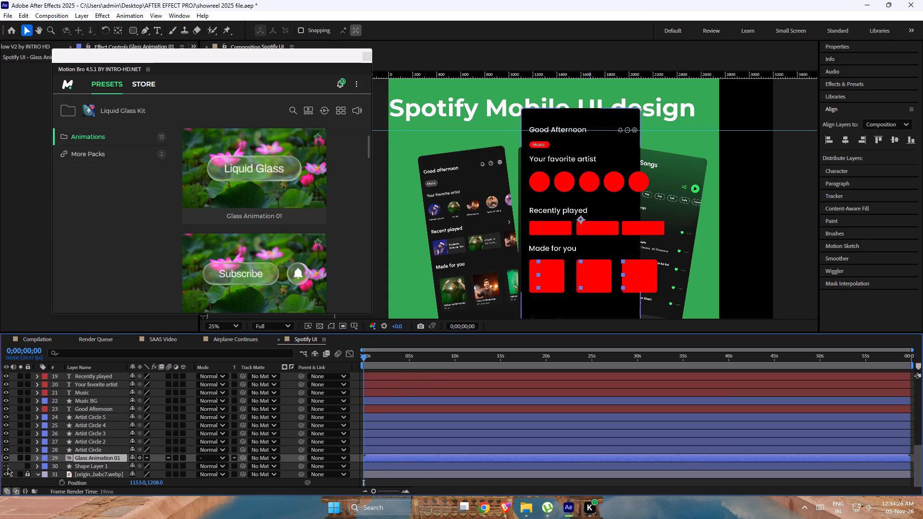
click(8, 468)
scroll(530, 237, down, 1)
Open the Glass Animation 01 composition, preview its animation and examine the Stroke blur and Stroke Sharp A layers.
double_click(371, 460)
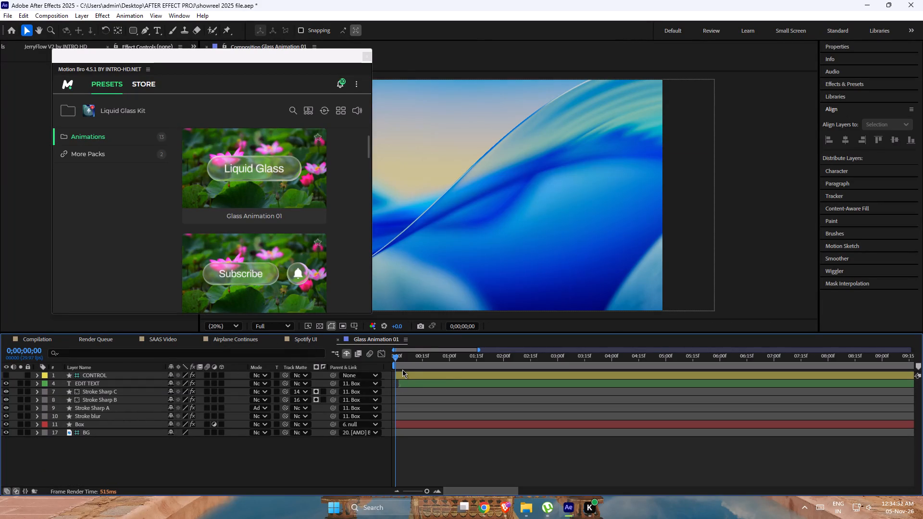
key(space)
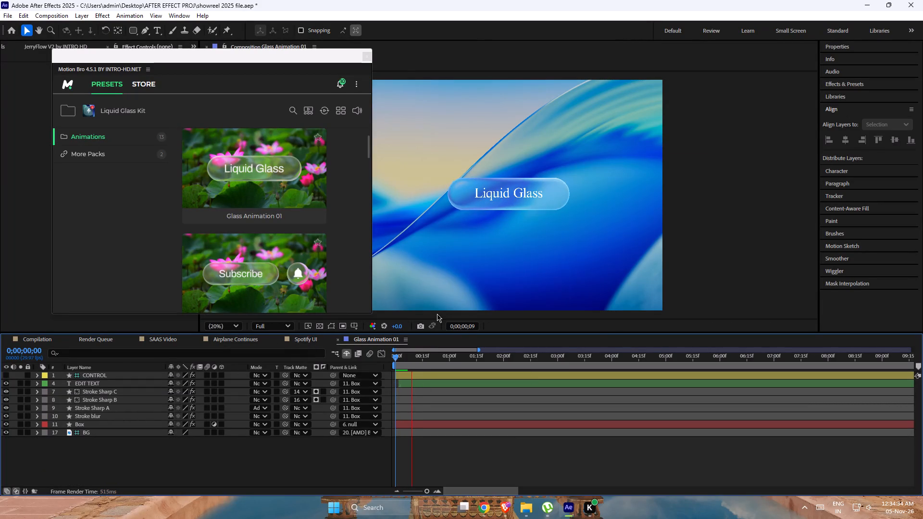
key(space)
click(97, 419)
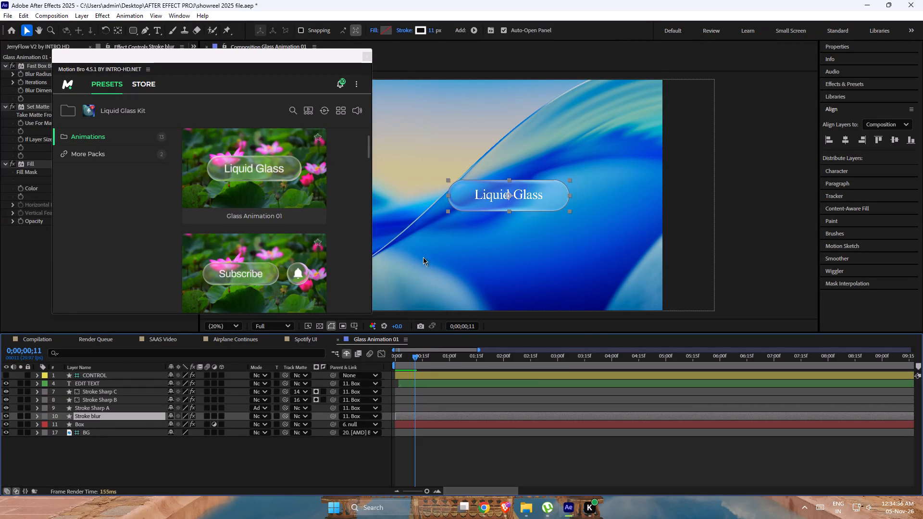
click(544, 228)
click(548, 203)
click(109, 408)
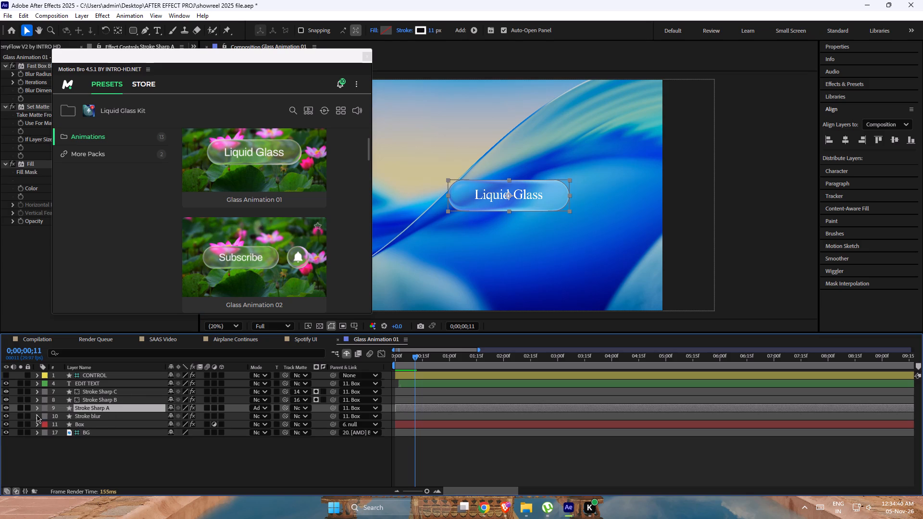
double_click(7, 408)
Close the Motion Bro extension and review the effect controls of the CONTROL layer in Glass Animation 01.
click(106, 376)
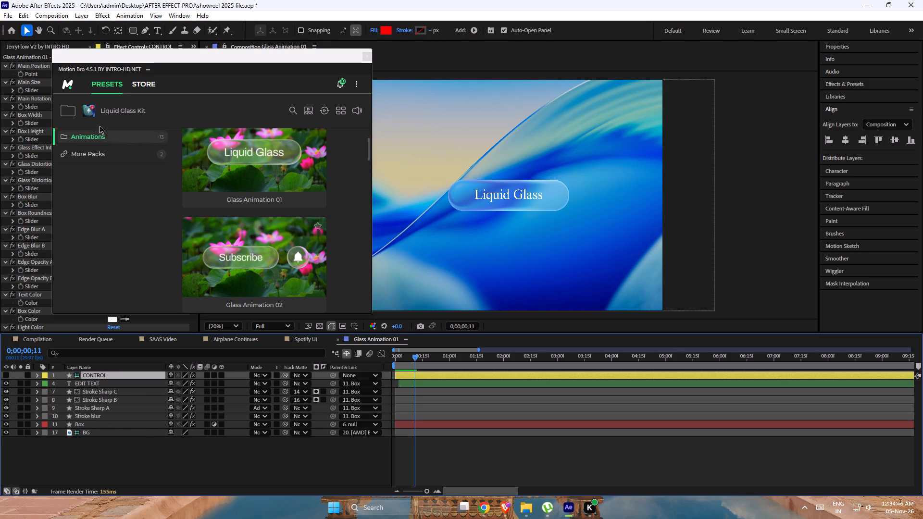
click(363, 56)
scroll(77, 215, down, 7)
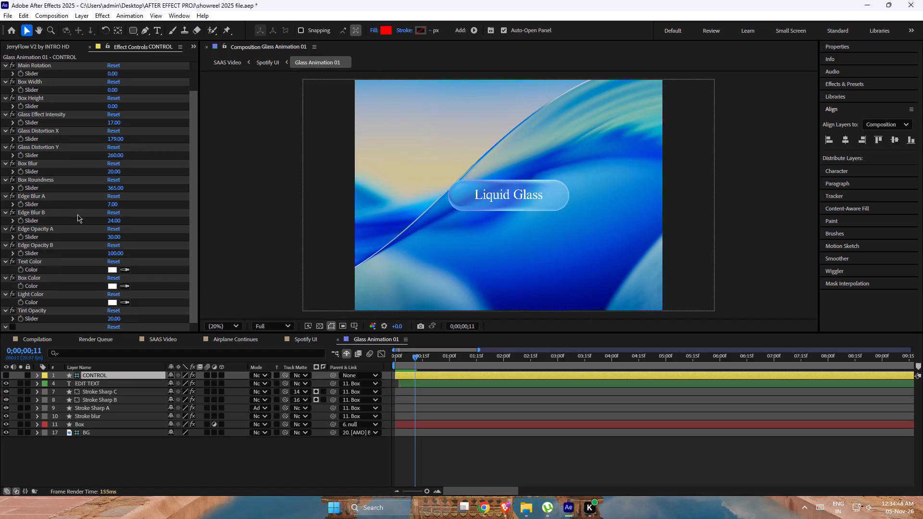
scroll(77, 214, up, 8)
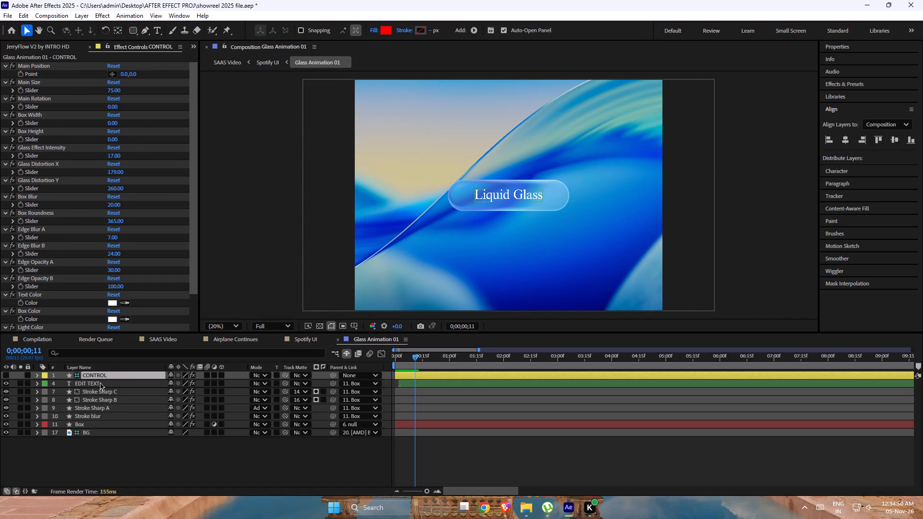
Delete the EDIT TEXT layer from the Glass Animation 01 composition.
click(100, 383)
key(Delete)
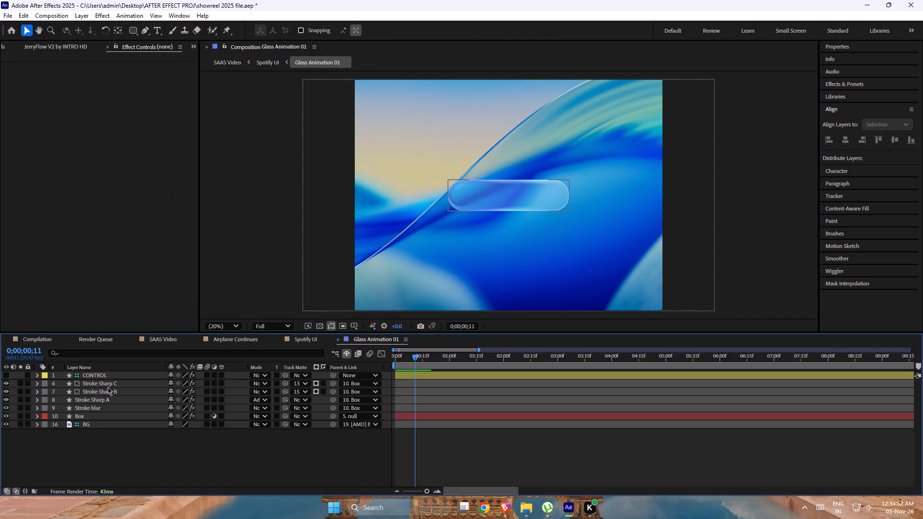
Delete the BG background layer from the Glass Animation 01 composition.
click(109, 384)
click(108, 387)
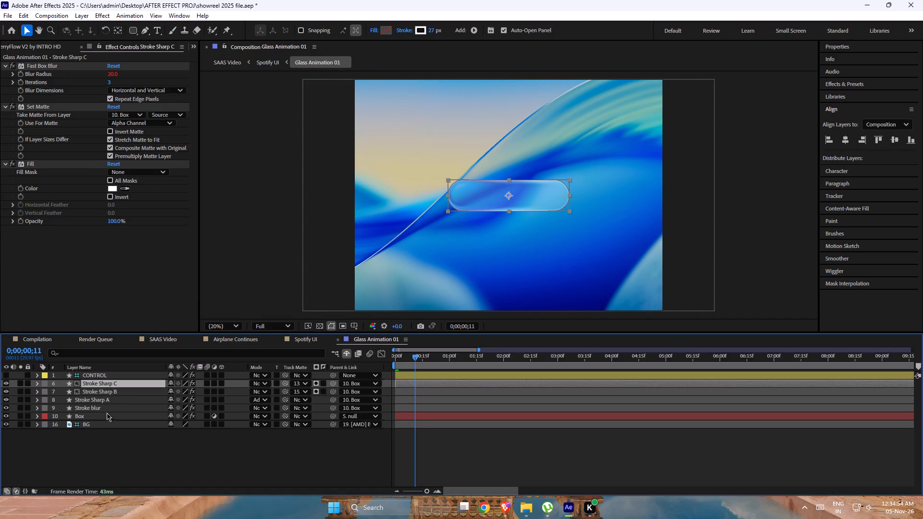
click(106, 413)
click(104, 422)
key(Delete)
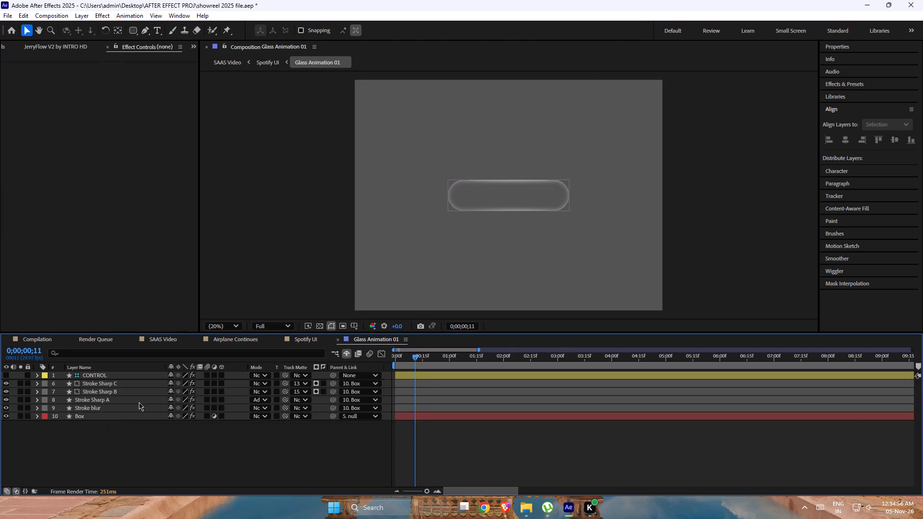
Examine the effects of the remaining Box and stroke layers, and toggle the Box layer's visibility to see its contribution.
click(105, 418)
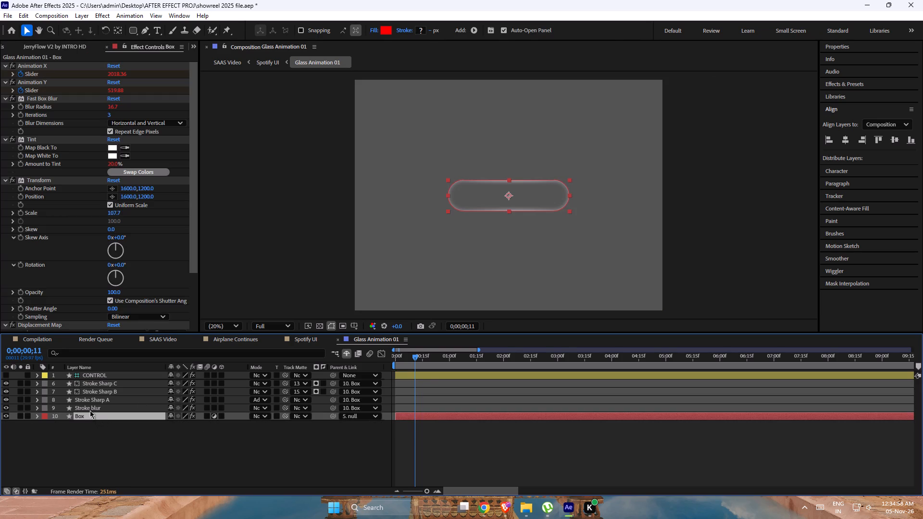
shift+click(106, 377)
click(101, 421)
click(101, 410)
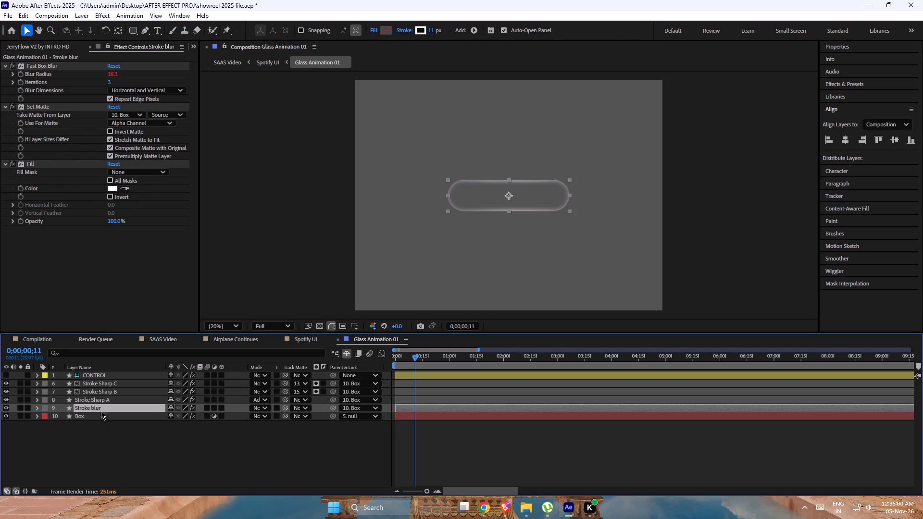
click(106, 401)
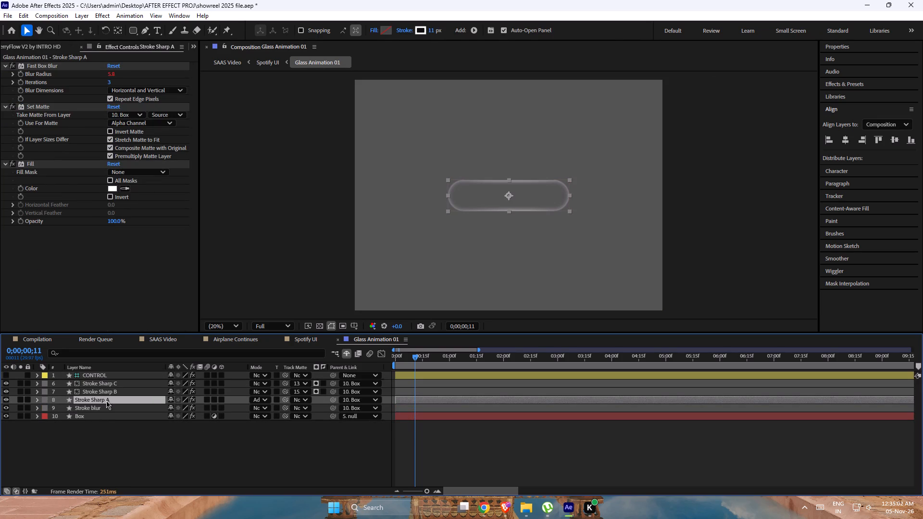
click(107, 391)
click(97, 418)
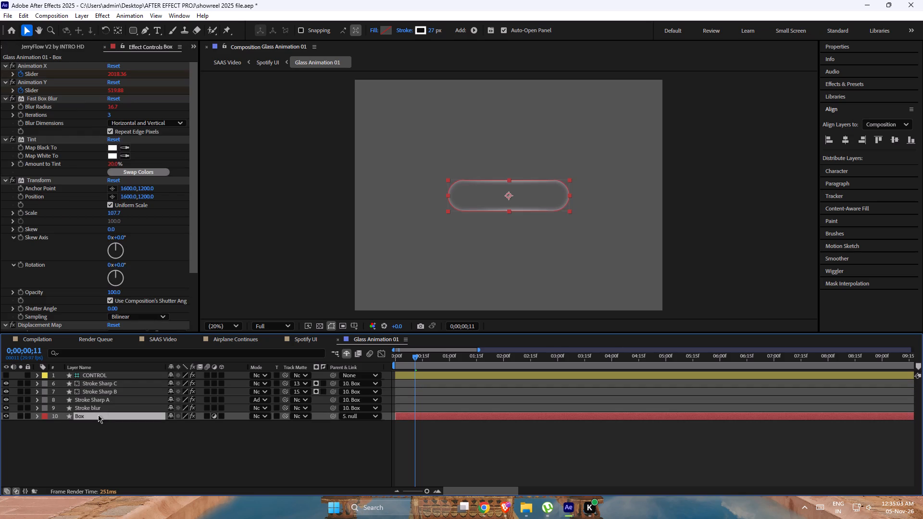
click(6, 415)
click(6, 415)
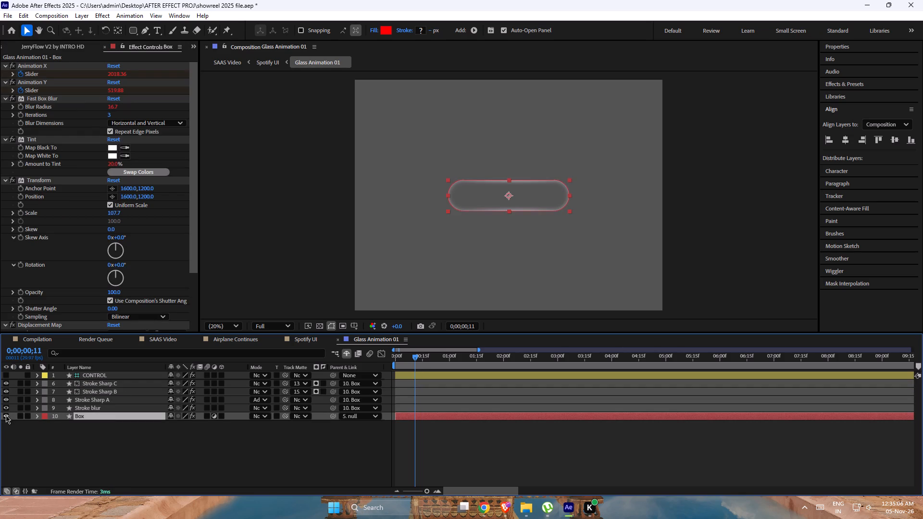
Toggle the visibility of the Box, Stroke blur and Stroke Sharp A layers to compare their contributions, and review the CONTROL layer's effect sliders.
click(6, 415)
click(6, 415)
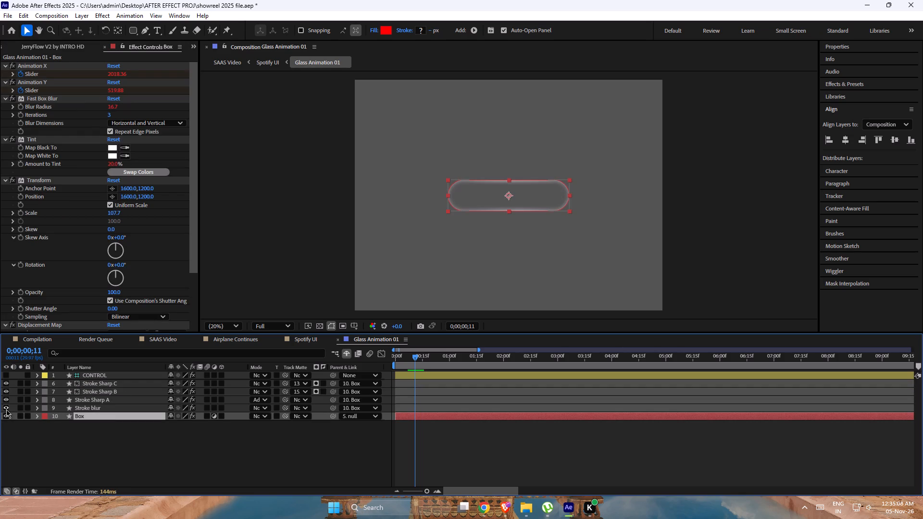
click(6, 409)
click(6, 409)
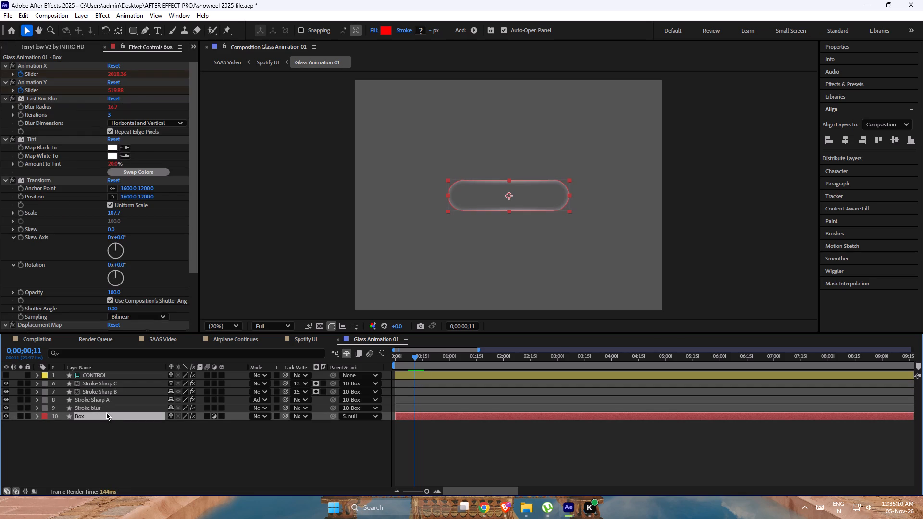
click(103, 408)
click(103, 401)
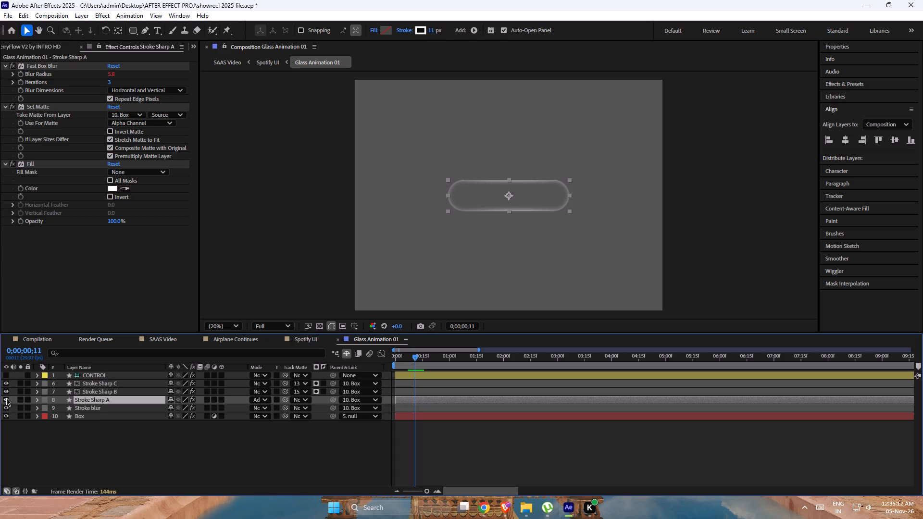
click(6, 398)
double_click(6, 398)
click(6, 398)
click(108, 377)
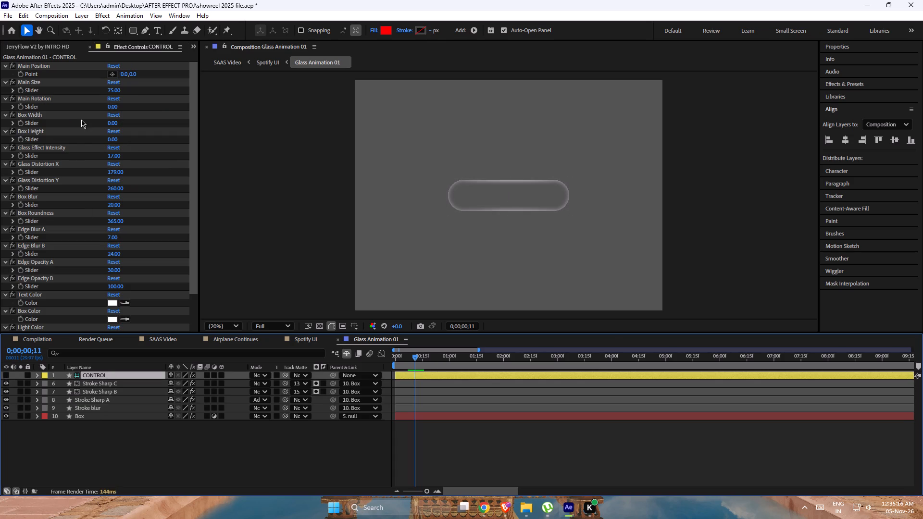
scroll(55, 163, down, 7)
scroll(53, 260, up, 3)
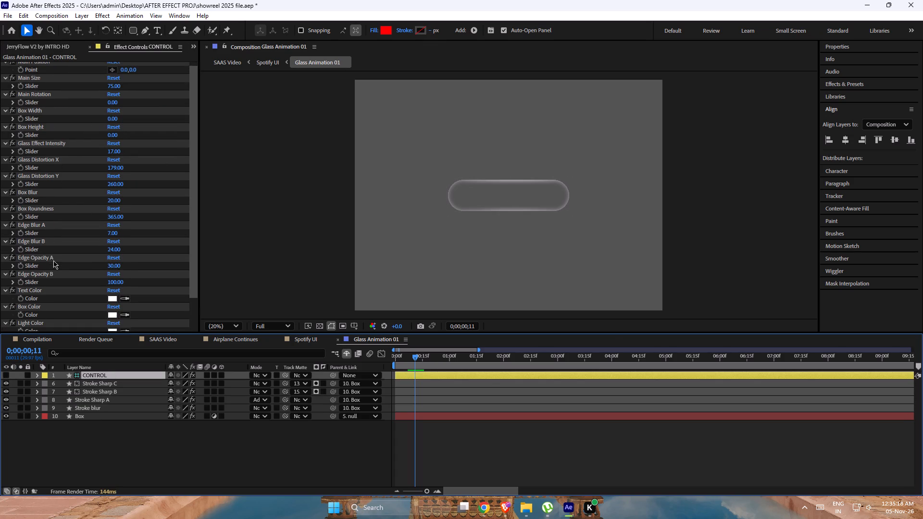
scroll(53, 260, up, 5)
Move all layers, from CONTROL down to Box, out of Glass Animation 01 into the Spotify UI composition.
shift+click(93, 420)
shift+click(93, 417)
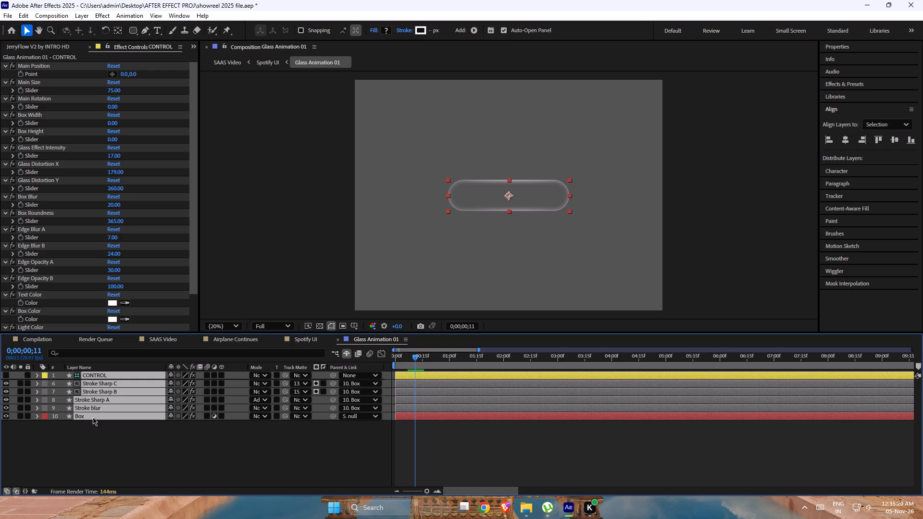
key(ctrl+x)
key(ctrl+x)
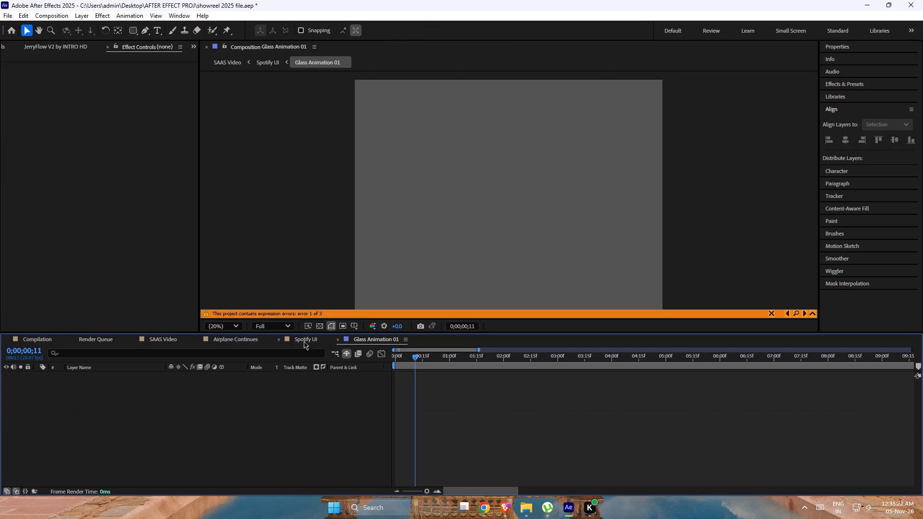
click(304, 341)
key(ctrl+v)
Delete the nested Glass Animation 01 layer from the Spotify UI composition.
scroll(114, 455, down, 2)
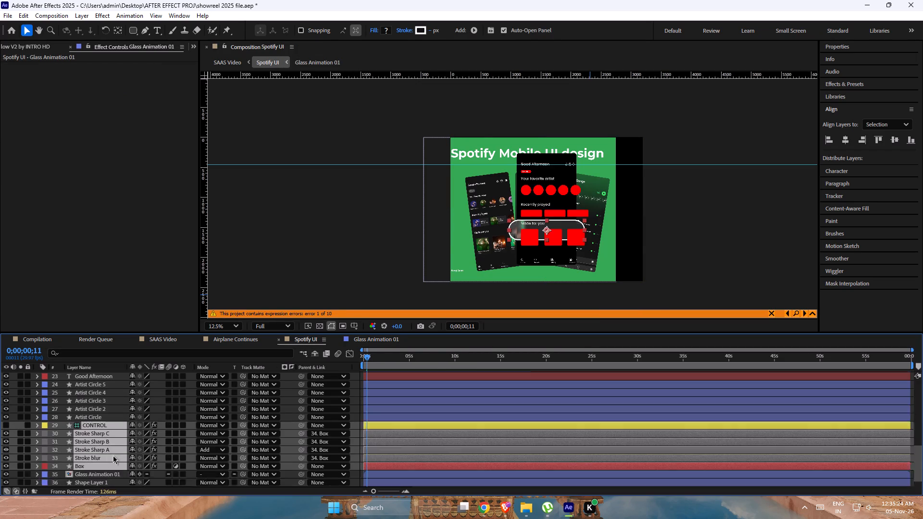
scroll(113, 456, down, 3)
click(99, 458)
click(95, 467)
click(97, 457)
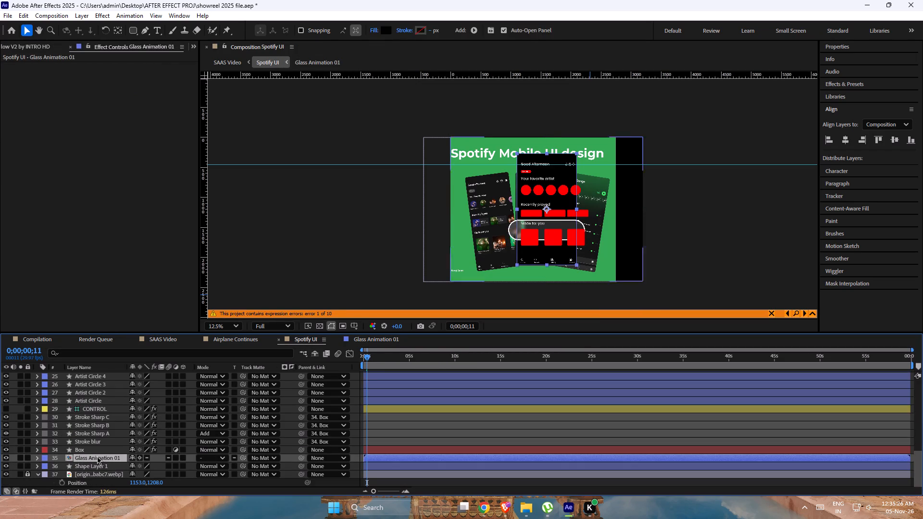
key(Delete)
Examine the moved glass layers over the Made for you section, toggling each stroke layer's visibility individually to see its contribution.
click(89, 460)
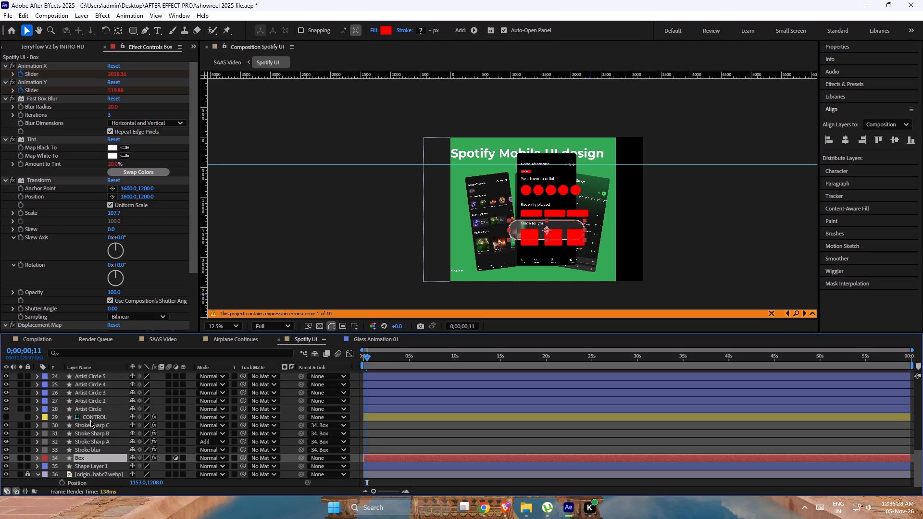
shift+click(90, 420)
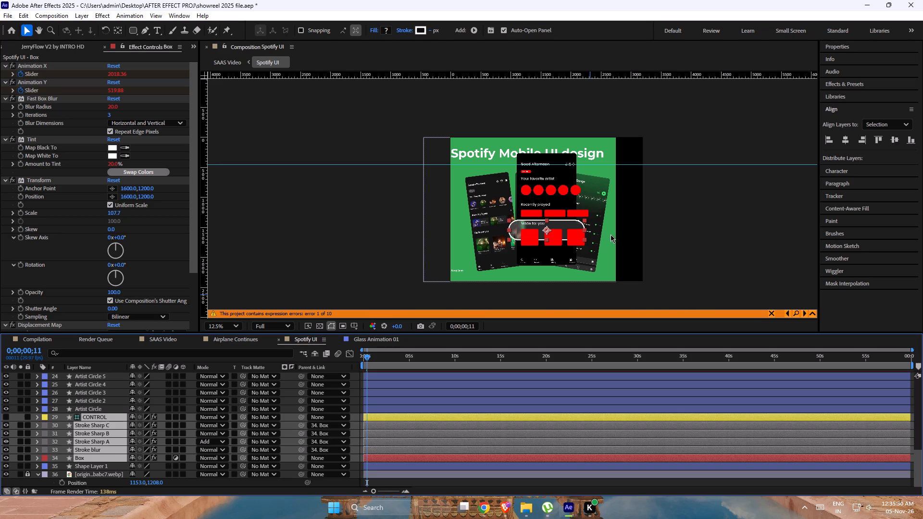
scroll(585, 227, up, 1)
middle_drag(649, 256, 560, 198)
click(734, 198)
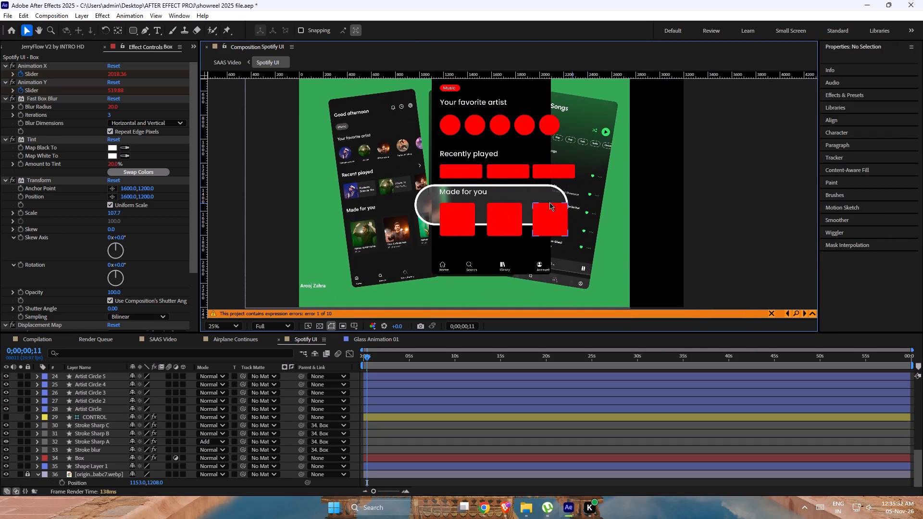
click(528, 194)
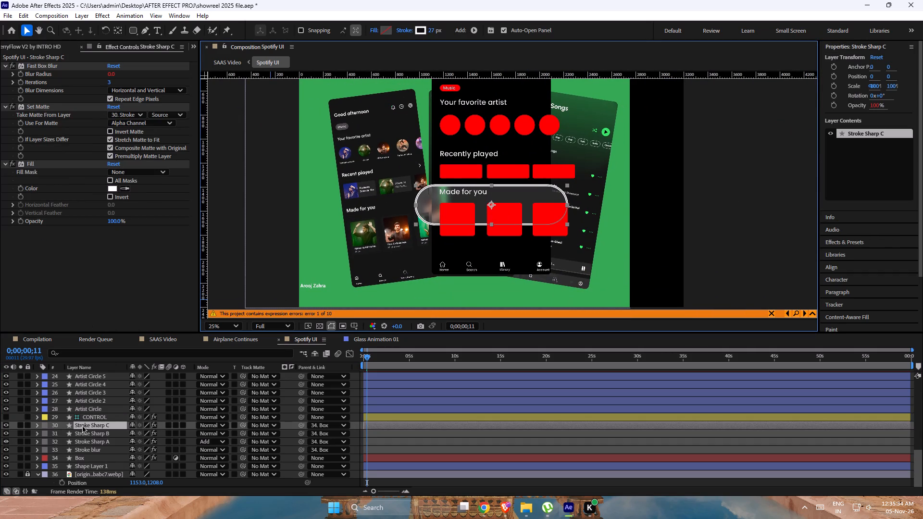
click(89, 430)
click(89, 427)
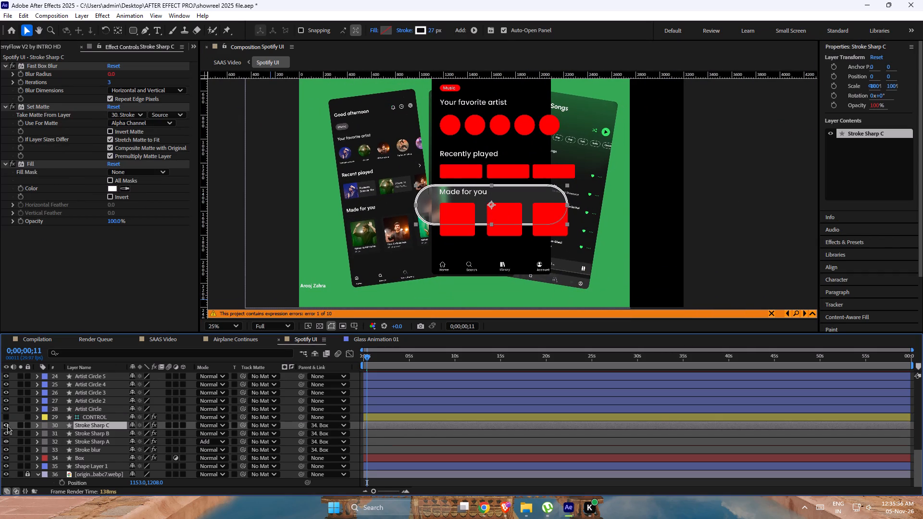
click(7, 425)
click(7, 425)
click(3, 430)
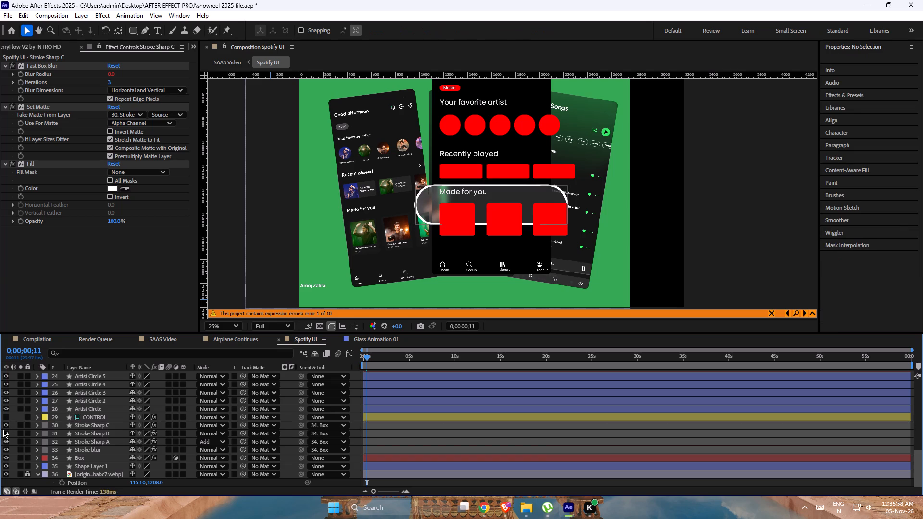
double_click(6, 432)
click(4, 441)
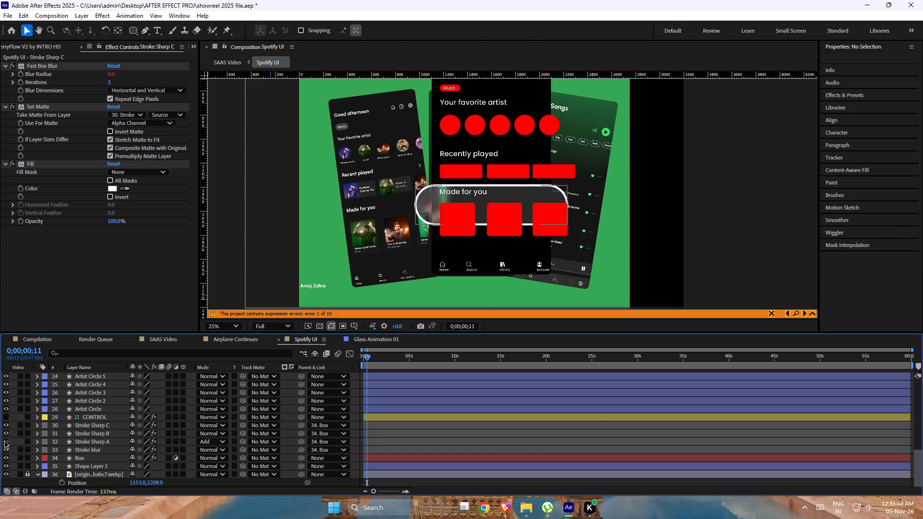
click(4, 441)
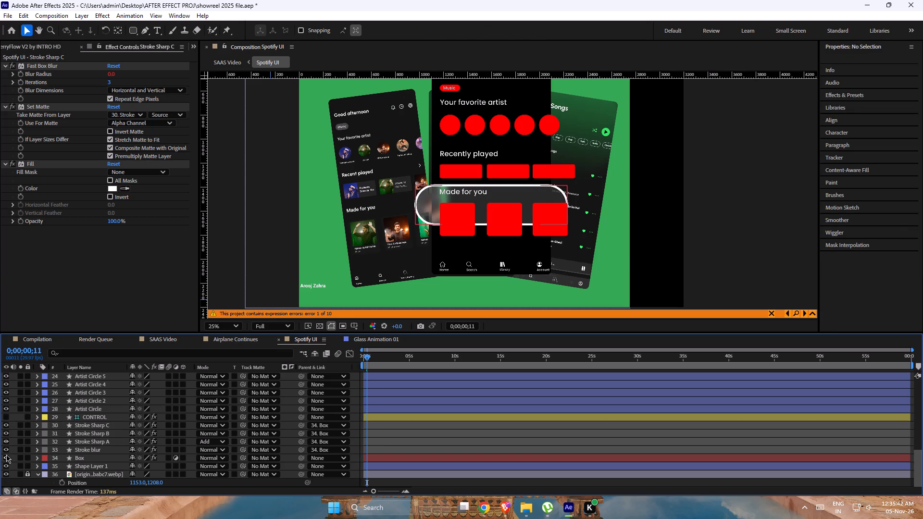
click(7, 450)
click(7, 450)
Hide all the stroke layers and show them again one by one to find which ones draw the thick white outline.
drag(8, 447, 8, 432)
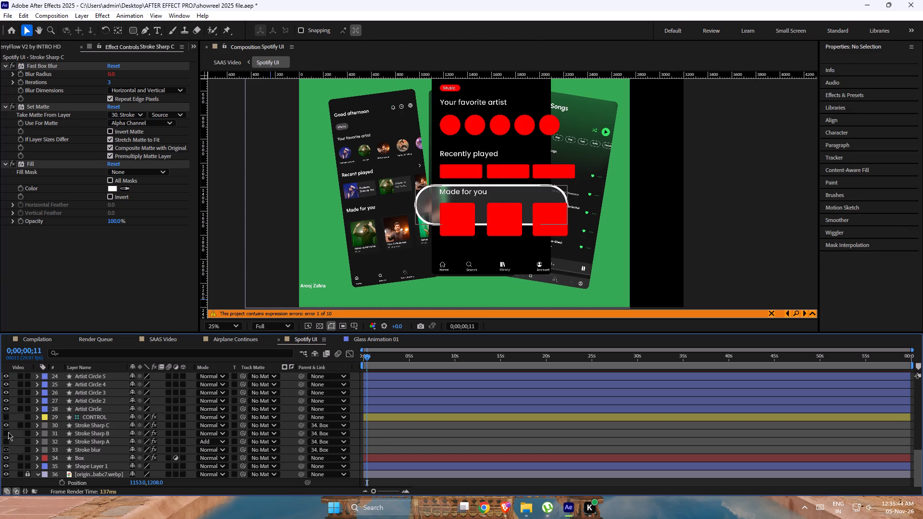
drag(8, 432, 8, 427)
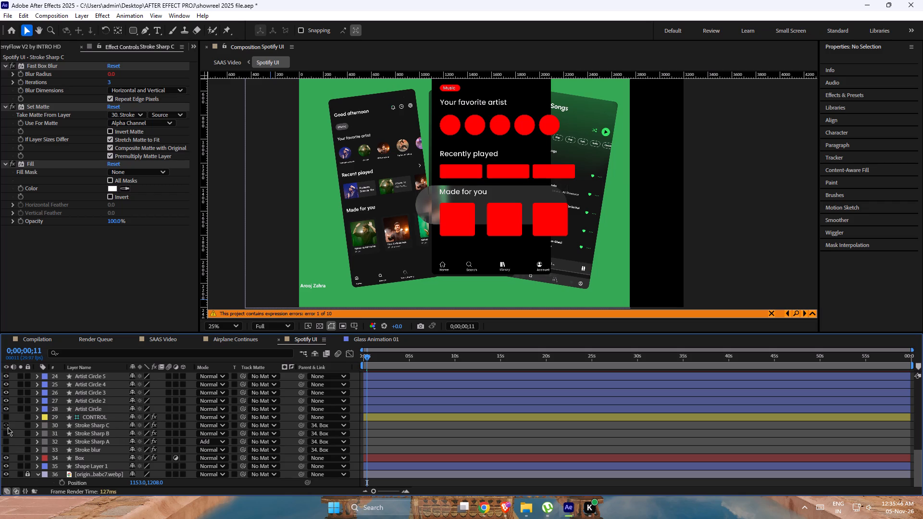
click(7, 429)
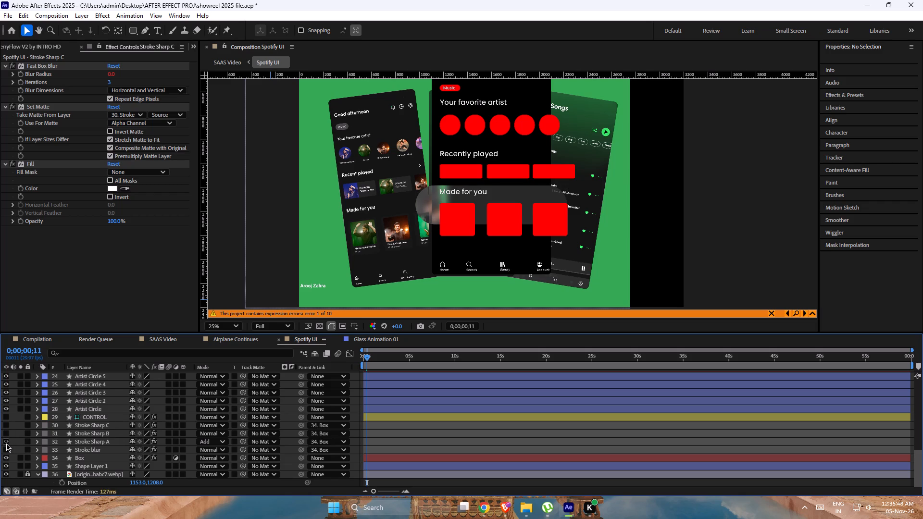
click(6, 449)
click(6, 442)
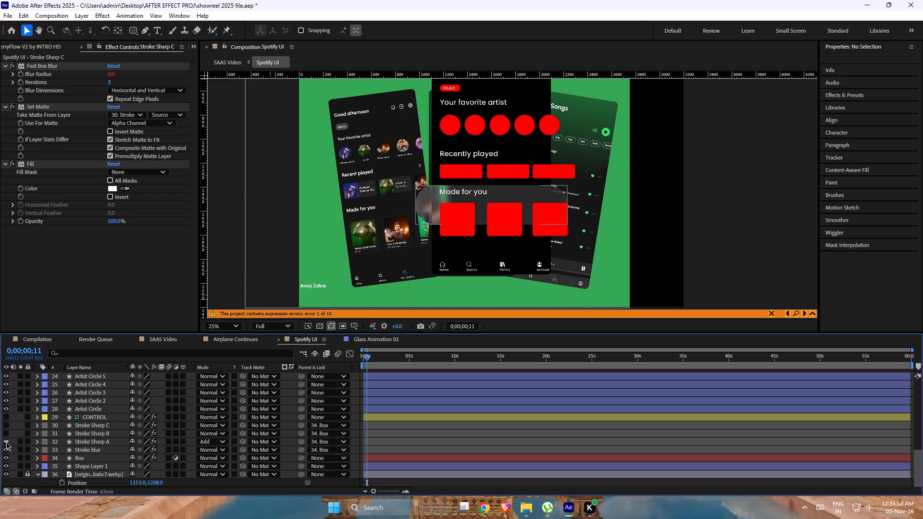
click(7, 433)
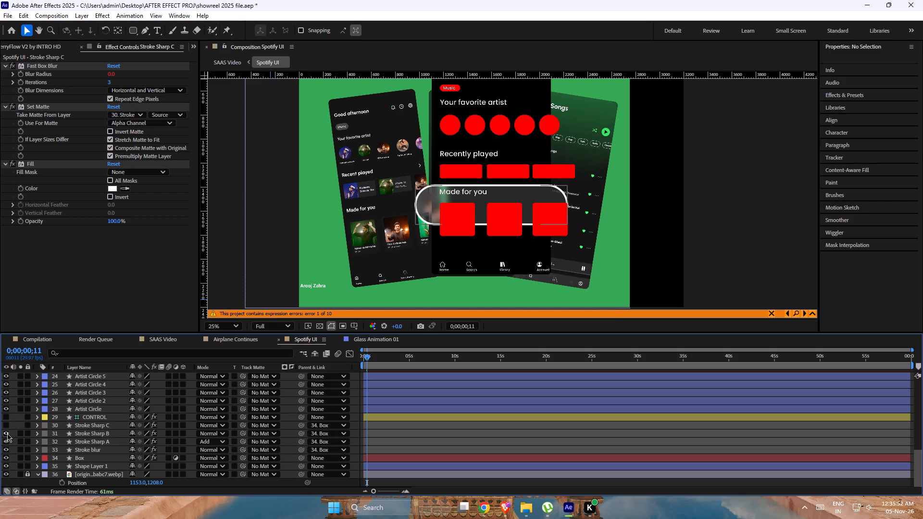
click(7, 433)
double_click(7, 433)
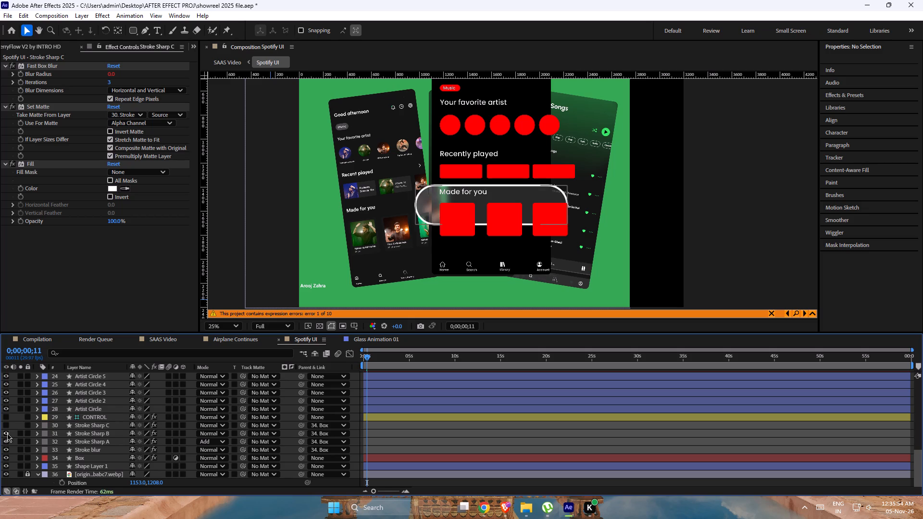
click(8, 426)
click(8, 426)
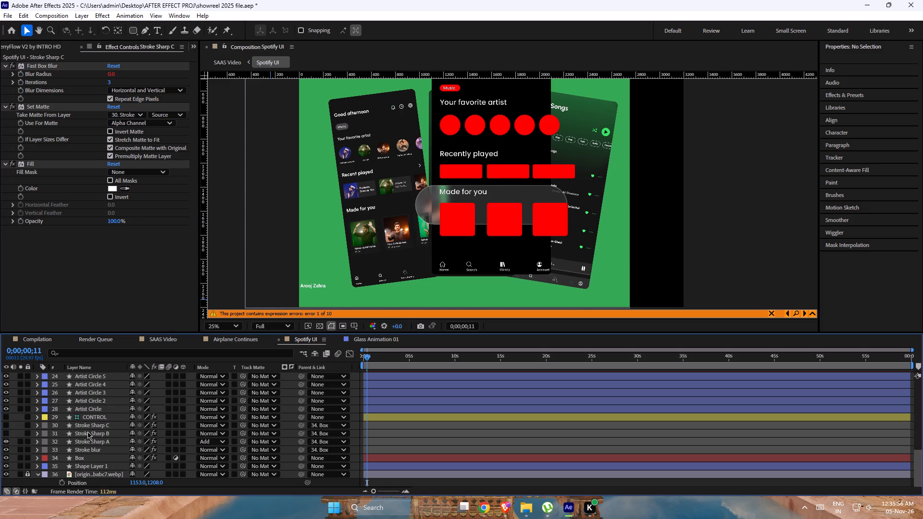
Delete the Stroke Sharp C and Stroke Sharp B layers from the Spotify UI composition.
click(90, 427)
shift+click(88, 431)
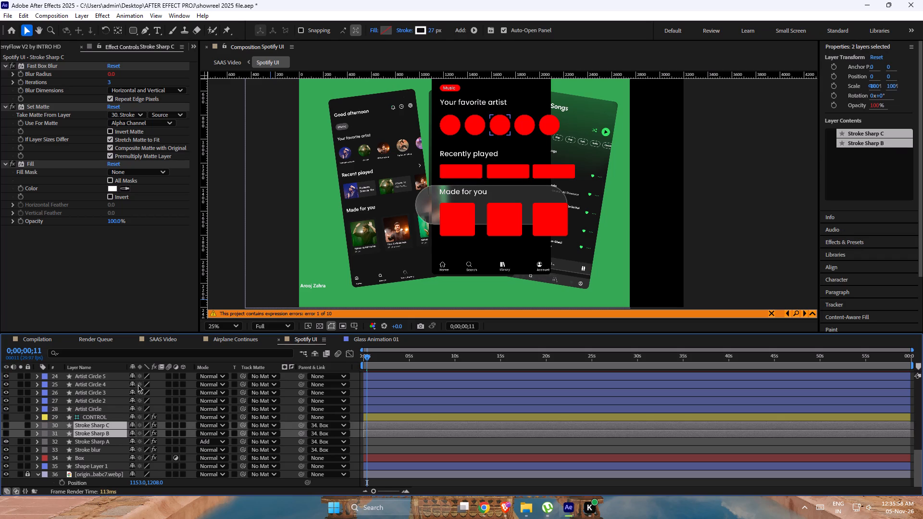
key(Delete)
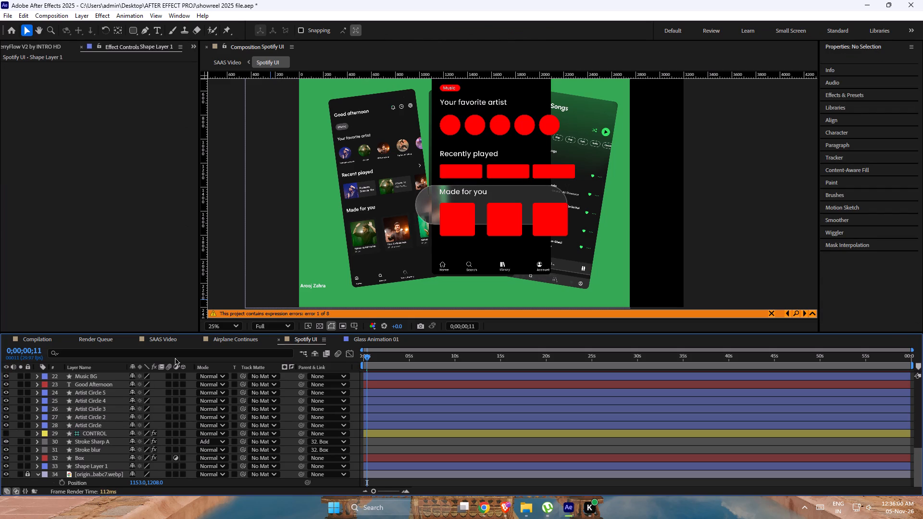
Scrub through the start of the Spotify UI timeline to check the glass box animation, stopping at 0;00;02;00.
drag(370, 357, 353, 363)
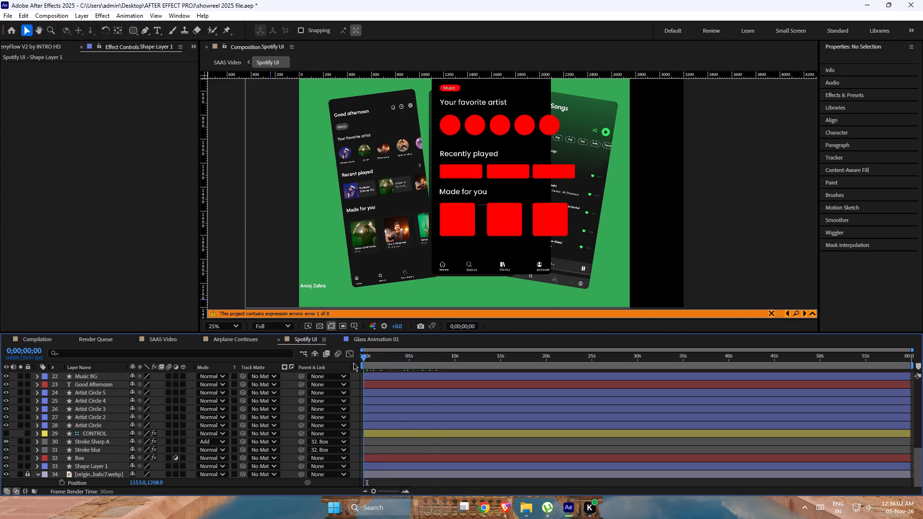
drag(353, 363, 362, 362)
drag(362, 362, 368, 363)
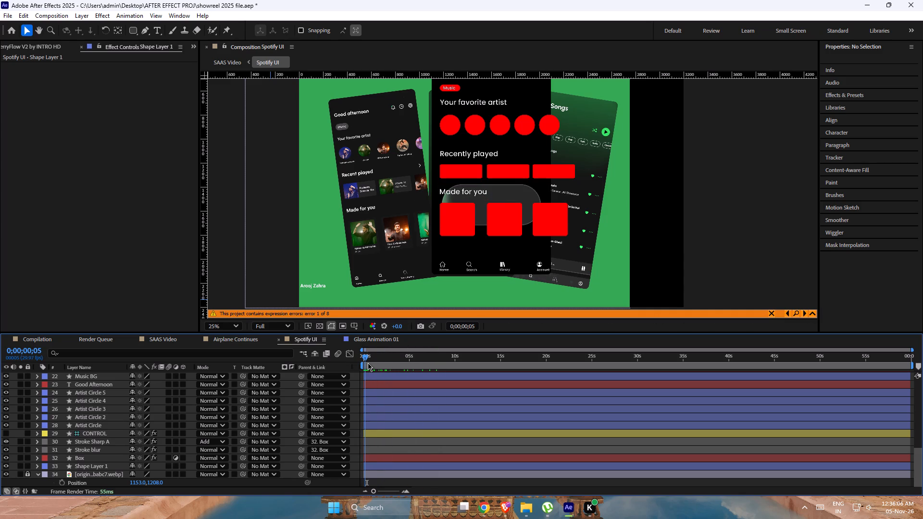
drag(368, 363, 385, 363)
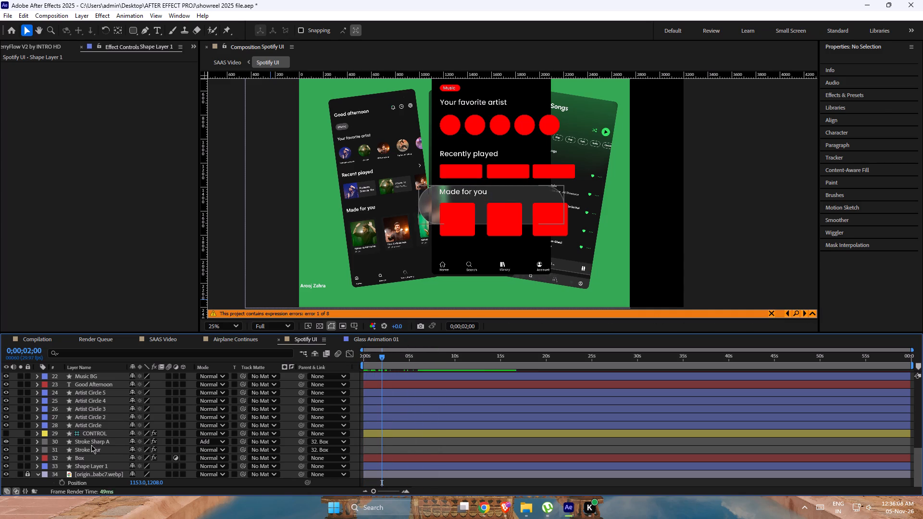
Copy the Fast Box Blur, Set Matte and Fill effects from the Stroke blur layer onto Shape Layer 1, the black phone-screen rectangle.
click(91, 451)
click(40, 67)
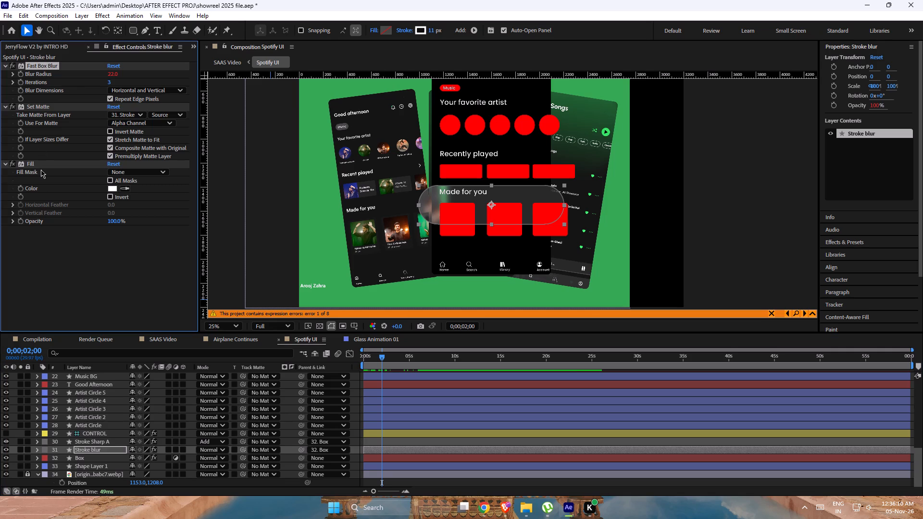
shift+click(26, 166)
key(ctrl+c)
key(ctrl+c)
key(ctrl+c)
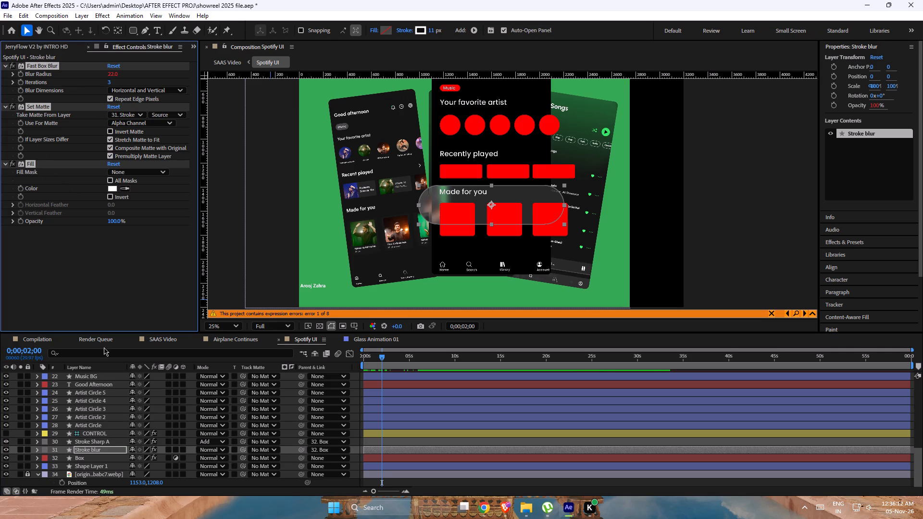
click(83, 468)
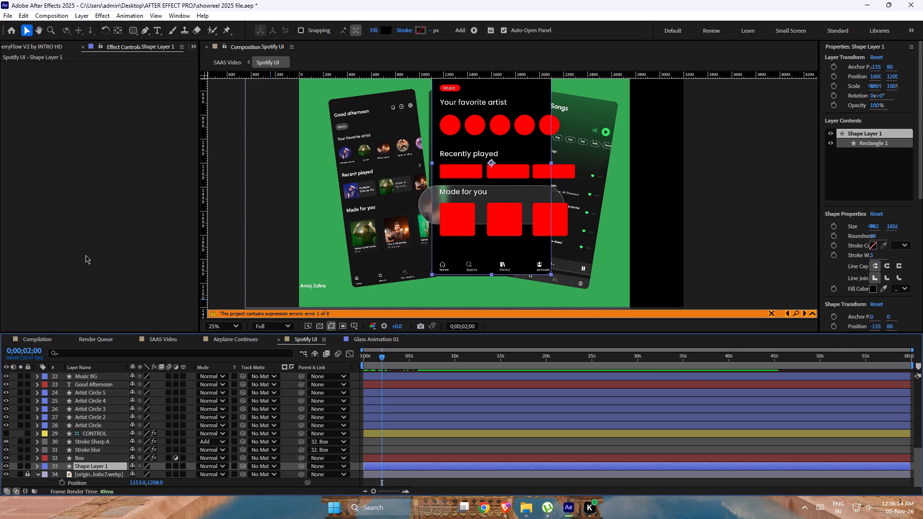
key(ctrl+v)
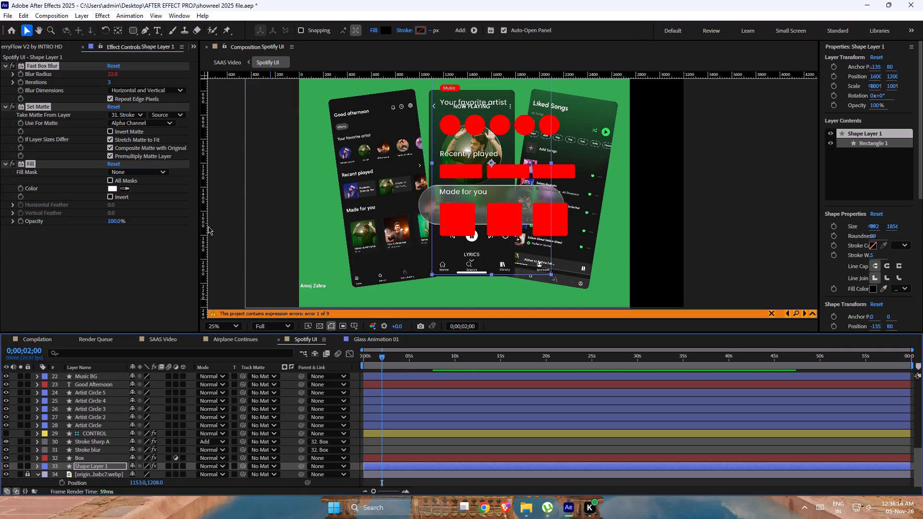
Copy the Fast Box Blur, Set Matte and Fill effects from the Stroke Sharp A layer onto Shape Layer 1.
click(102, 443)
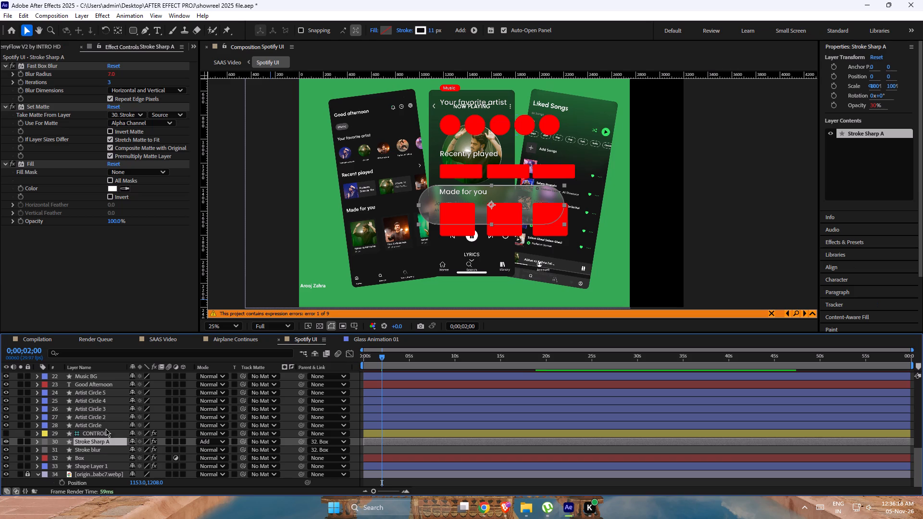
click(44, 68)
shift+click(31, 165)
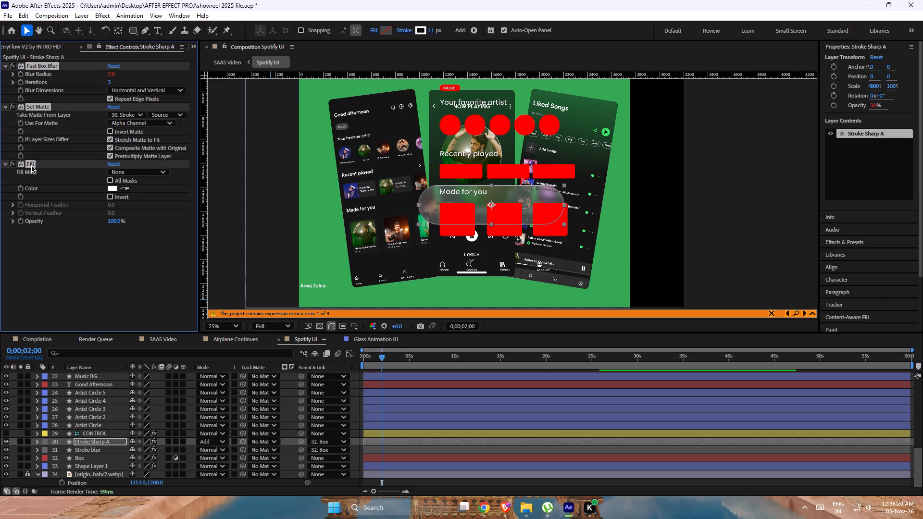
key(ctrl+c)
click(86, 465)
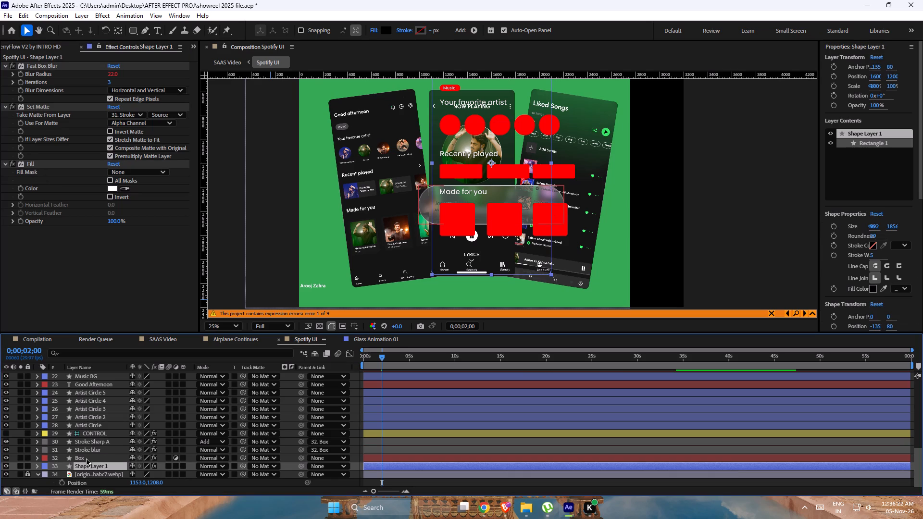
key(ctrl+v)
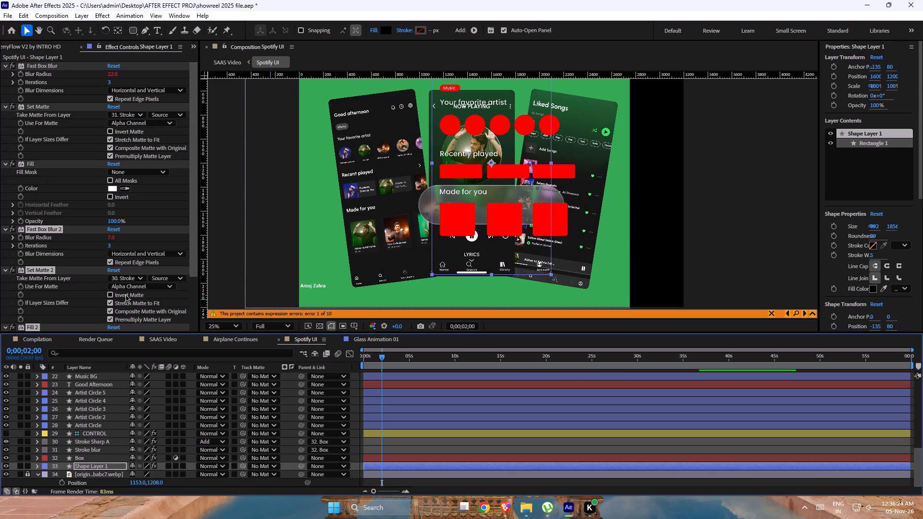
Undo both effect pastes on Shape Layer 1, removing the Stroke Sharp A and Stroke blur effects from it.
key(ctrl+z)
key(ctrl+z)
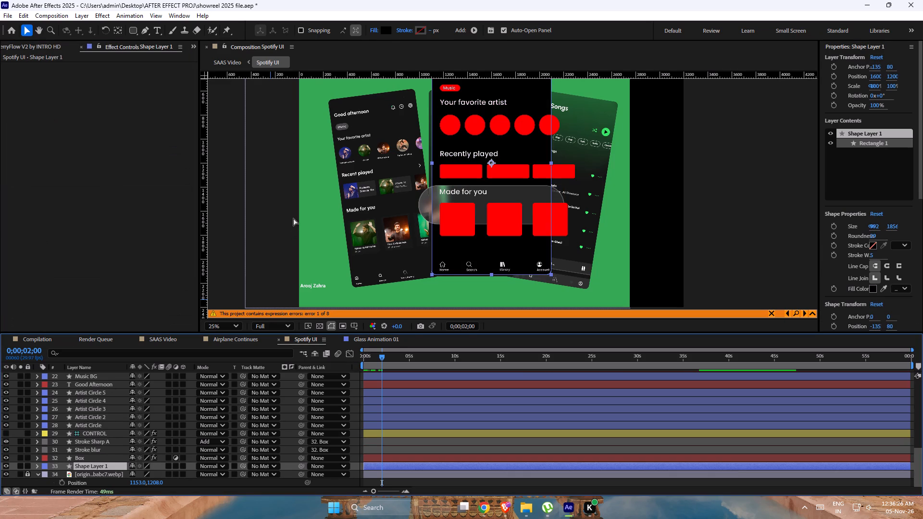
Examine the effects on the Stroke blur and Box layers, including the layer choices of the Box's Displacement Map.
click(93, 459)
click(92, 451)
middle_drag(495, 262, 493, 269)
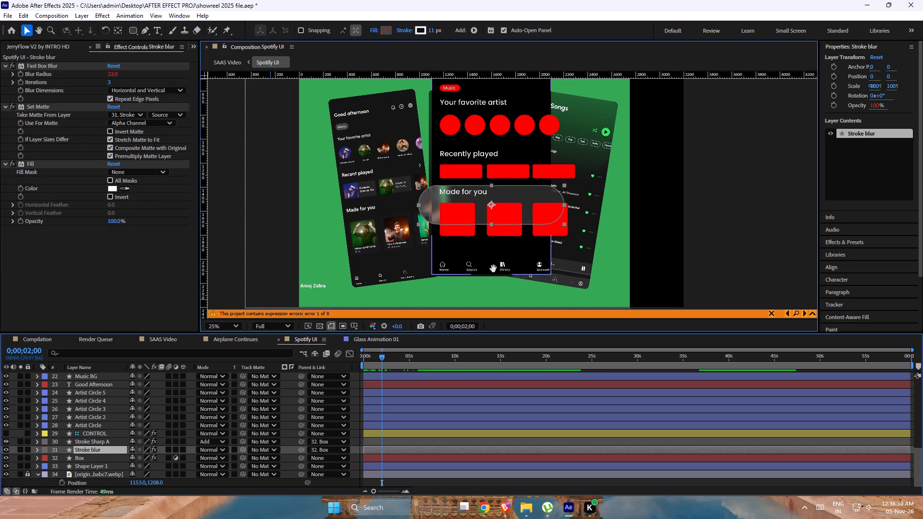
middle_drag(493, 269, 473, 311)
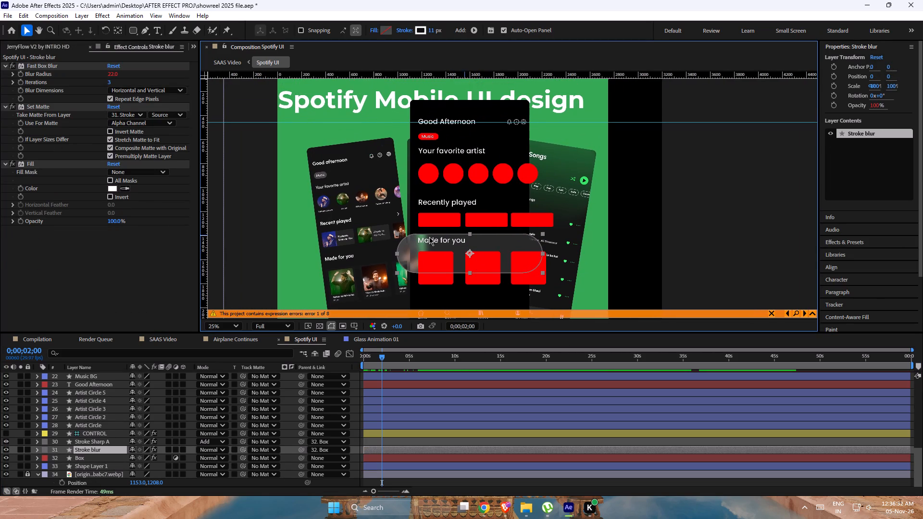
click(83, 457)
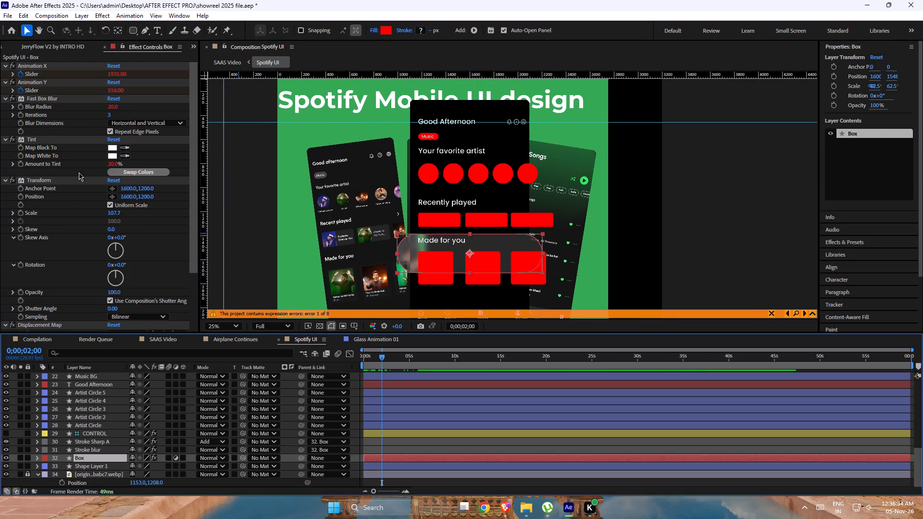
scroll(59, 149, down, 7)
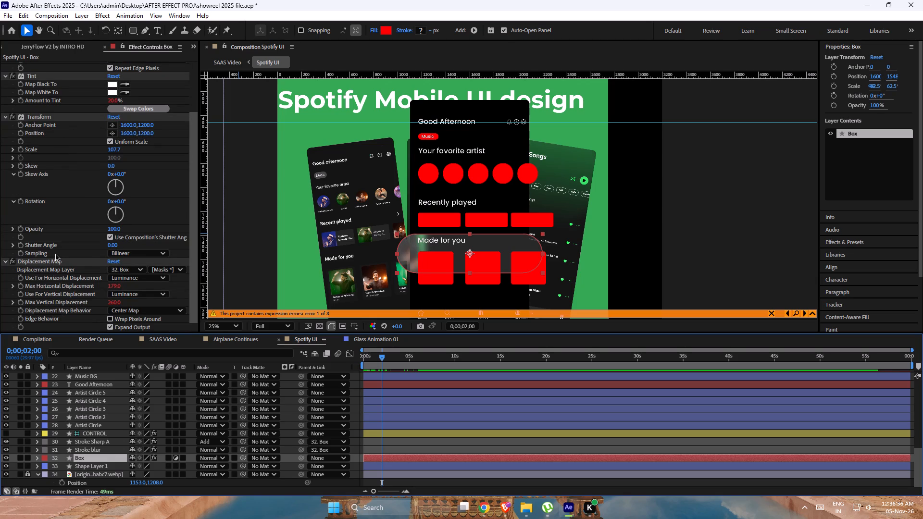
click(138, 269)
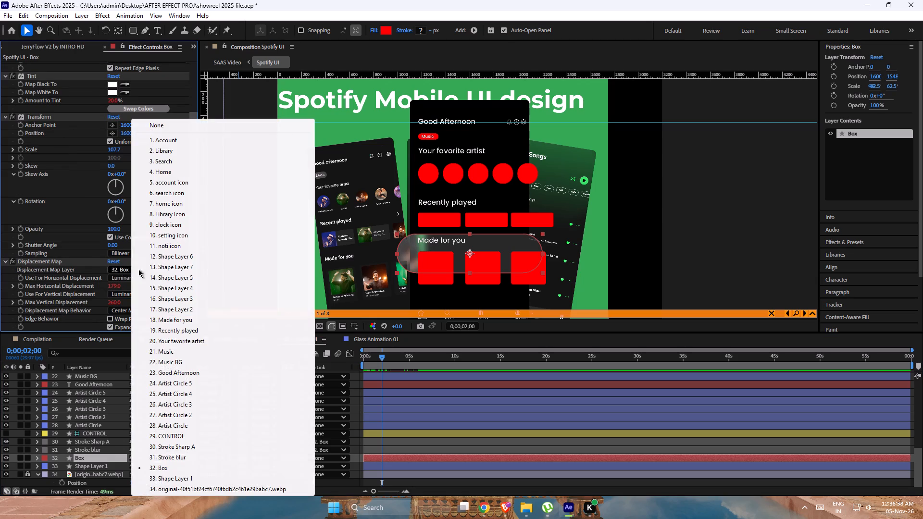
click(50, 292)
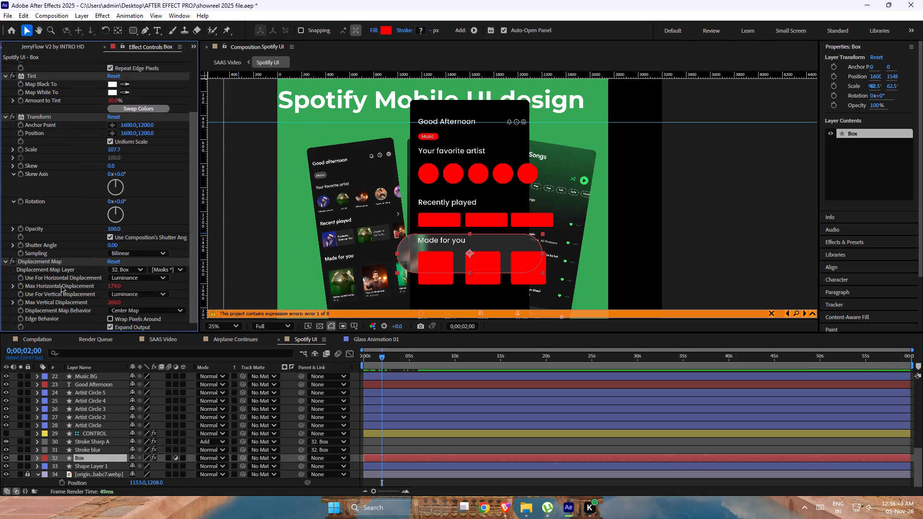
scroll(43, 179, up, 8)
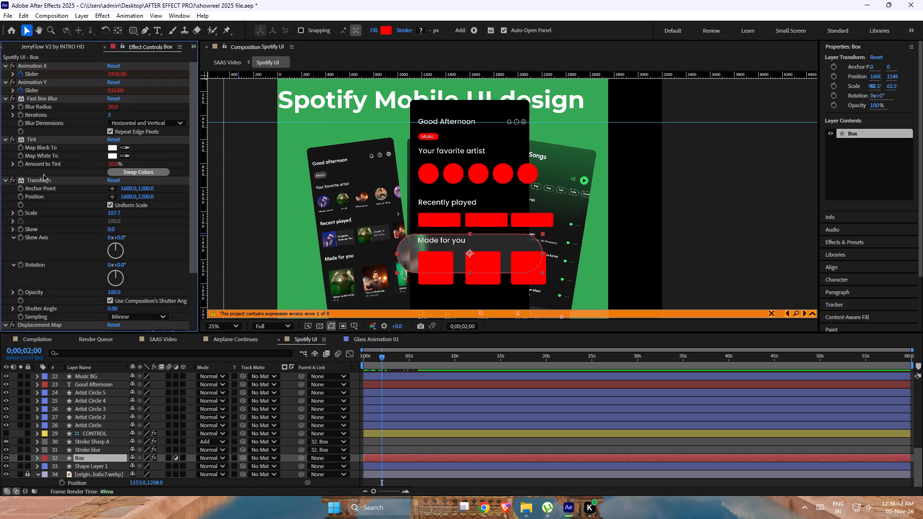
Delete the Animation X and Animation Y effects from the Box layer and return the playhead to 0;00;00;00.
click(28, 68)
key(Delete)
click(39, 69)
key(Delete)
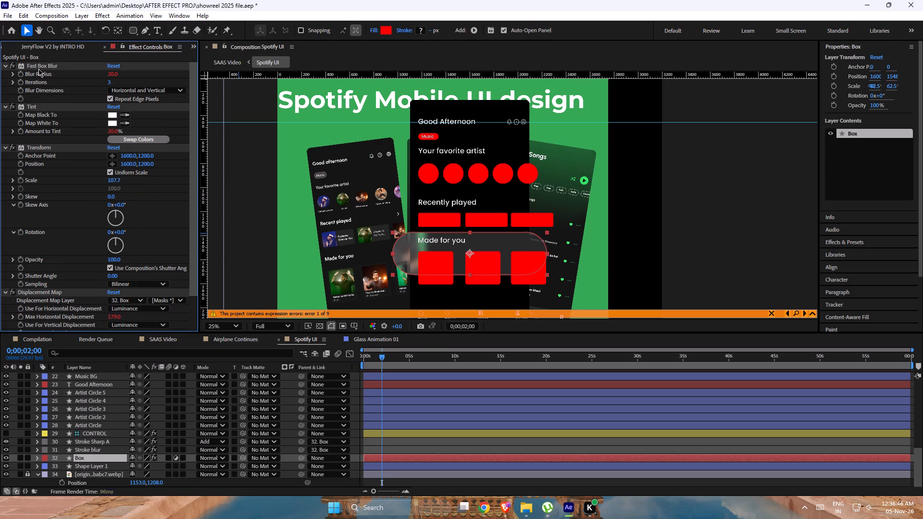
drag(380, 357, 370, 358)
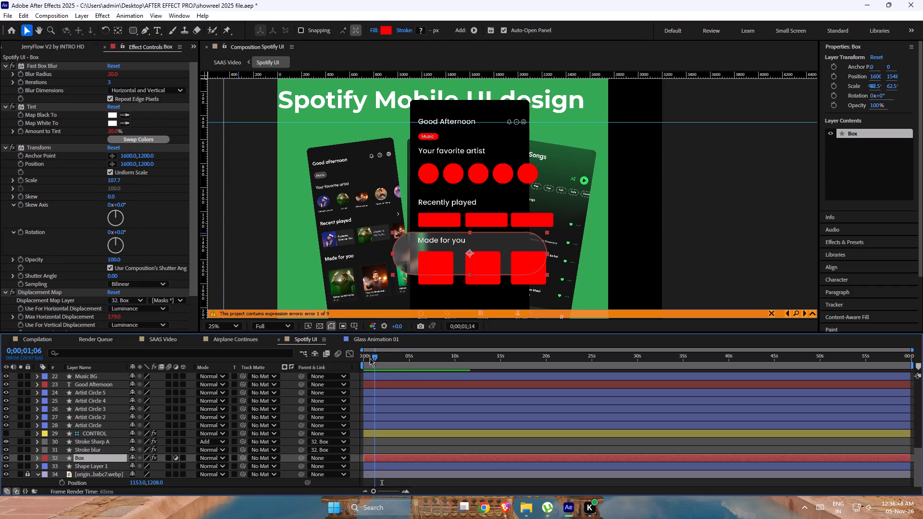
drag(370, 358, 246, 358)
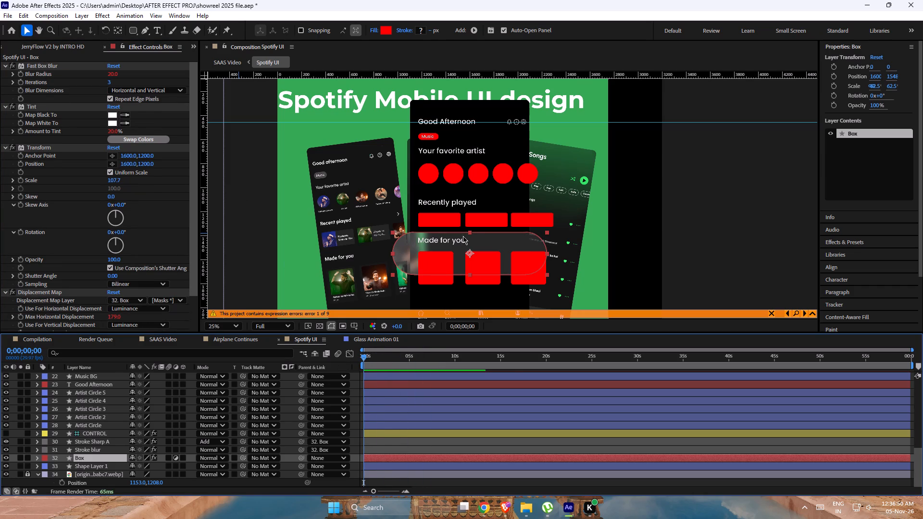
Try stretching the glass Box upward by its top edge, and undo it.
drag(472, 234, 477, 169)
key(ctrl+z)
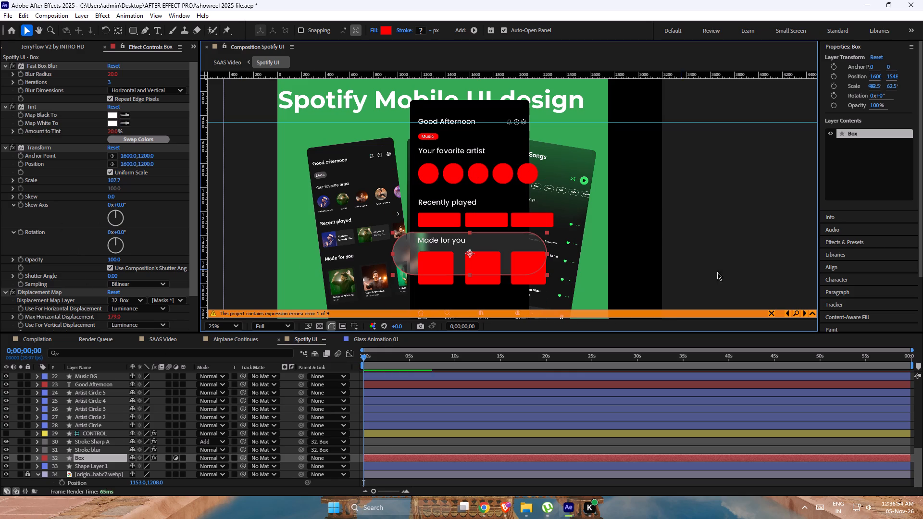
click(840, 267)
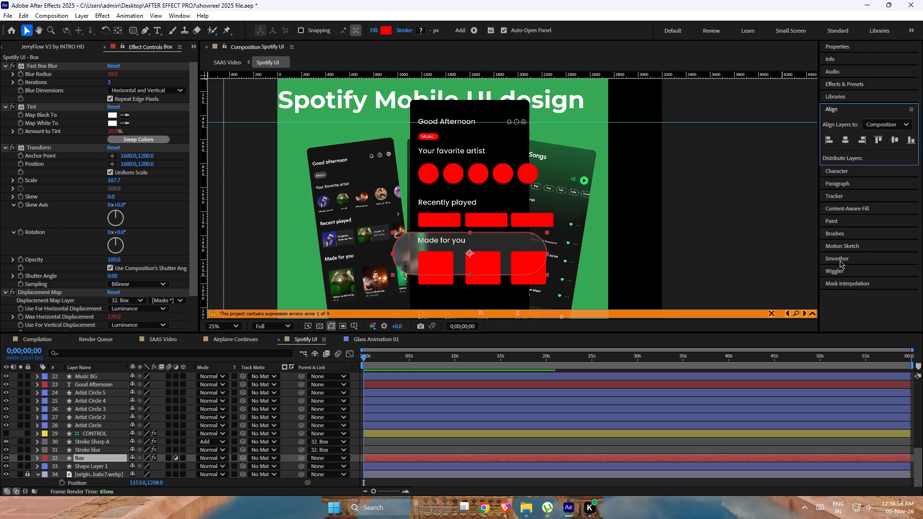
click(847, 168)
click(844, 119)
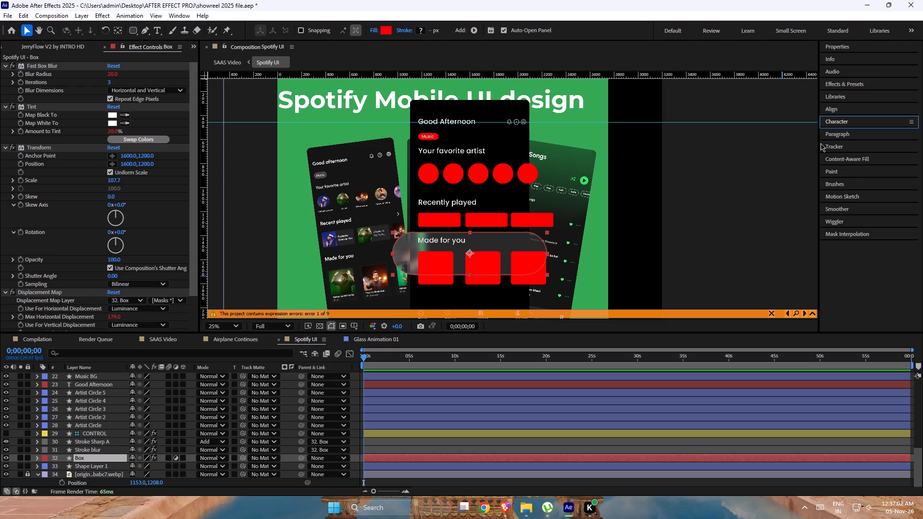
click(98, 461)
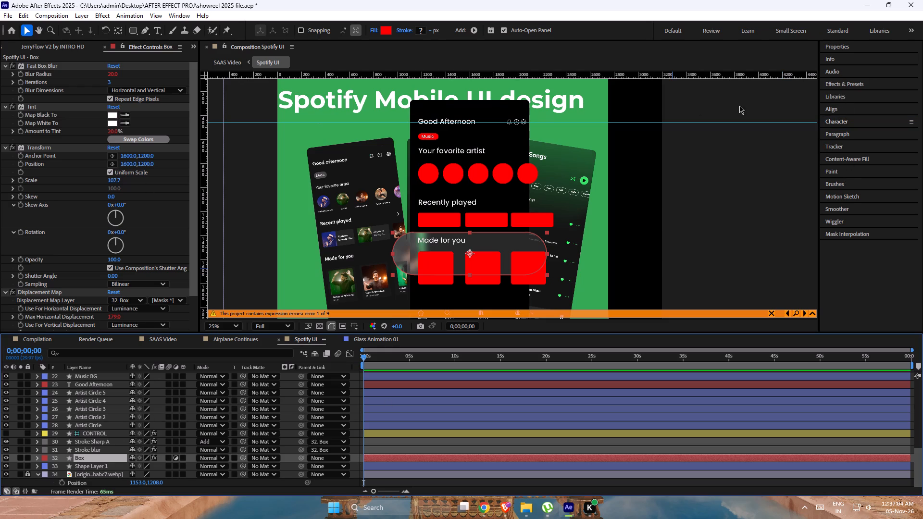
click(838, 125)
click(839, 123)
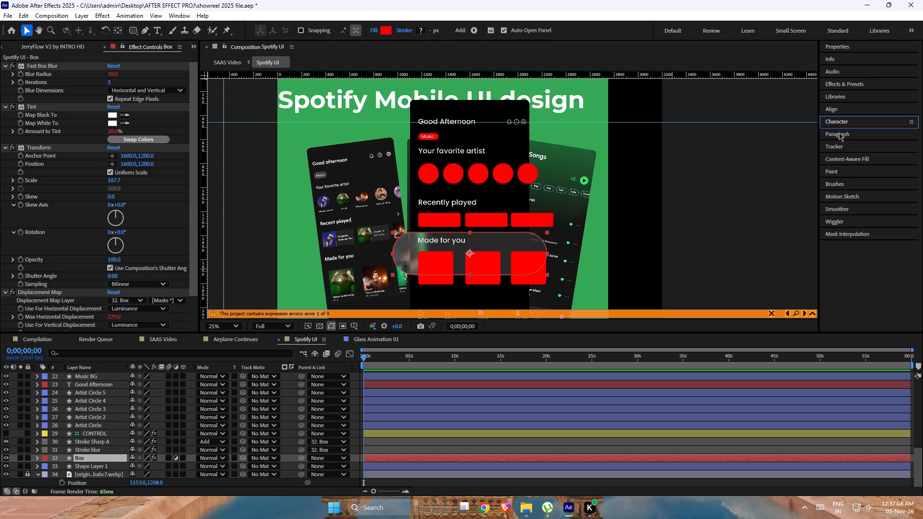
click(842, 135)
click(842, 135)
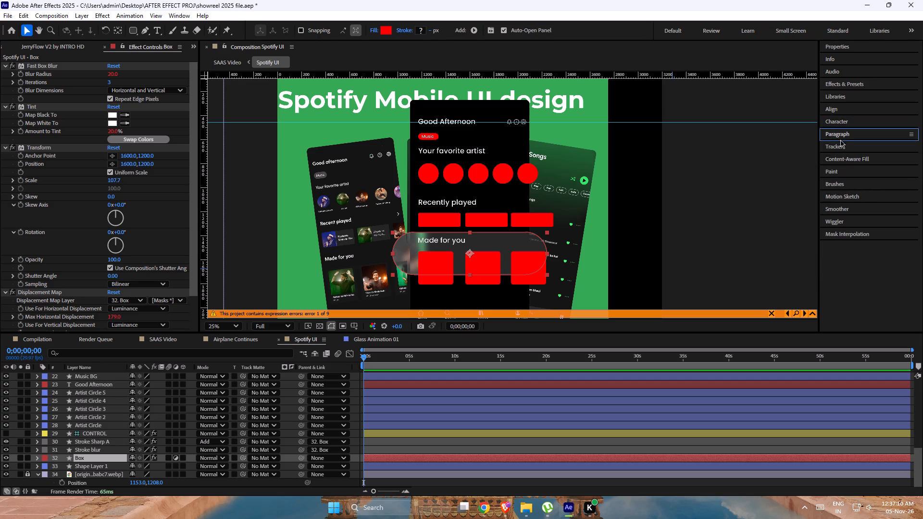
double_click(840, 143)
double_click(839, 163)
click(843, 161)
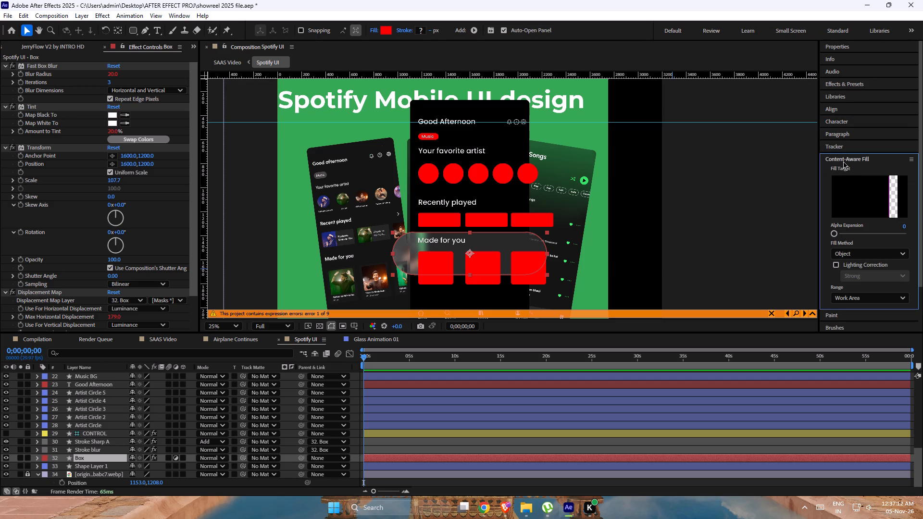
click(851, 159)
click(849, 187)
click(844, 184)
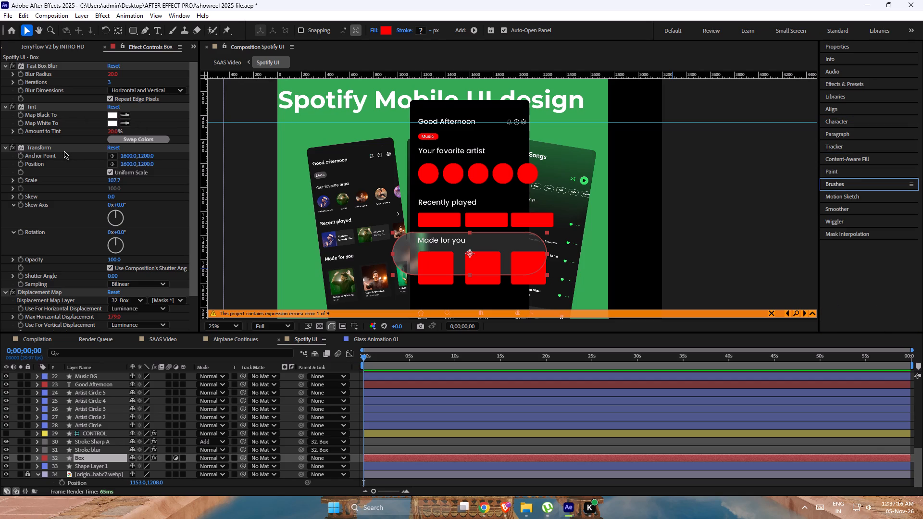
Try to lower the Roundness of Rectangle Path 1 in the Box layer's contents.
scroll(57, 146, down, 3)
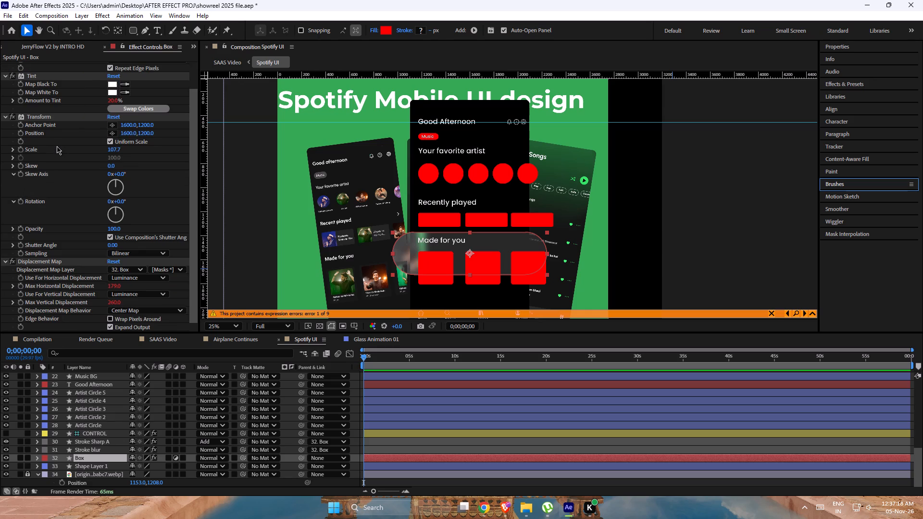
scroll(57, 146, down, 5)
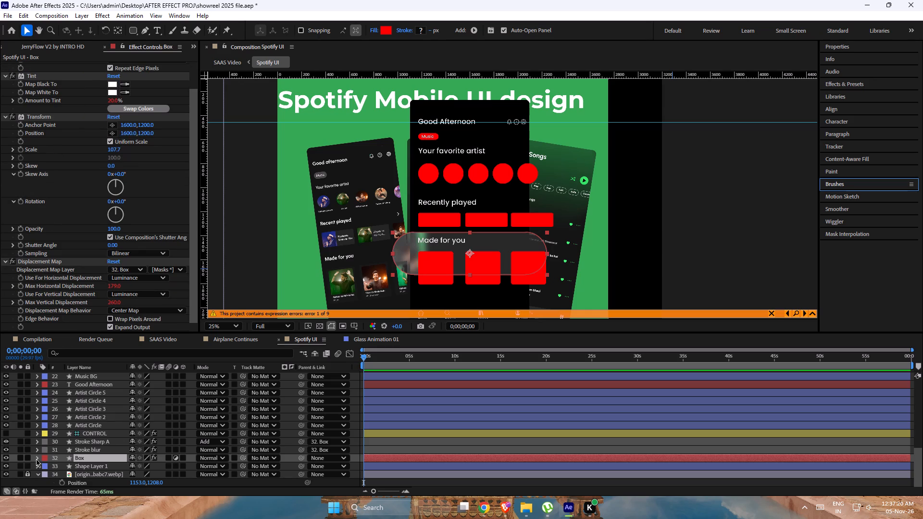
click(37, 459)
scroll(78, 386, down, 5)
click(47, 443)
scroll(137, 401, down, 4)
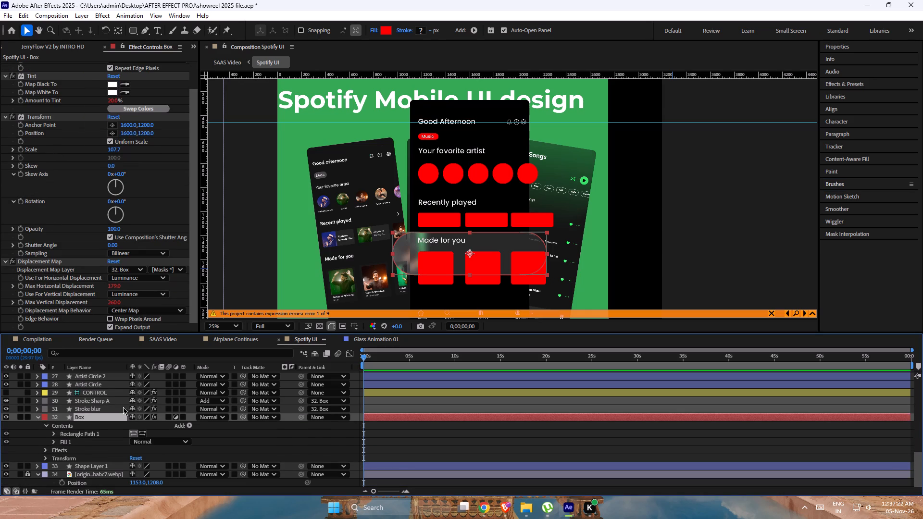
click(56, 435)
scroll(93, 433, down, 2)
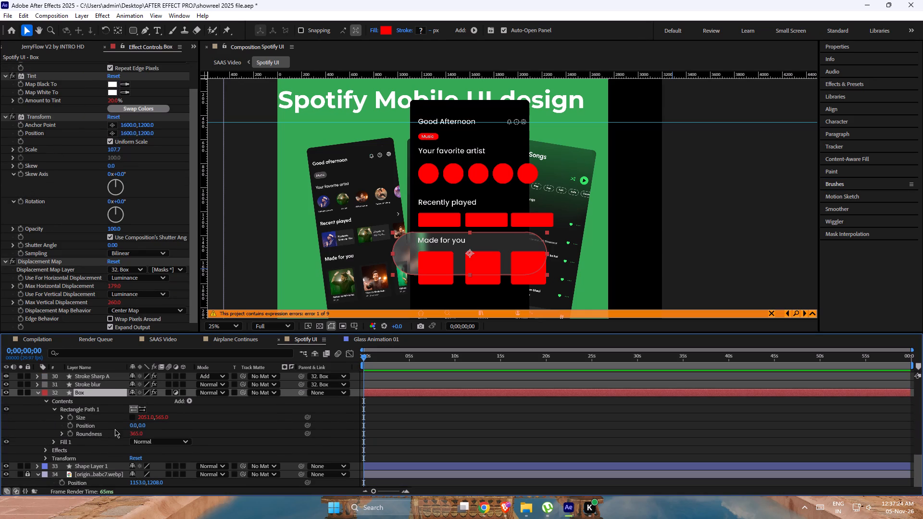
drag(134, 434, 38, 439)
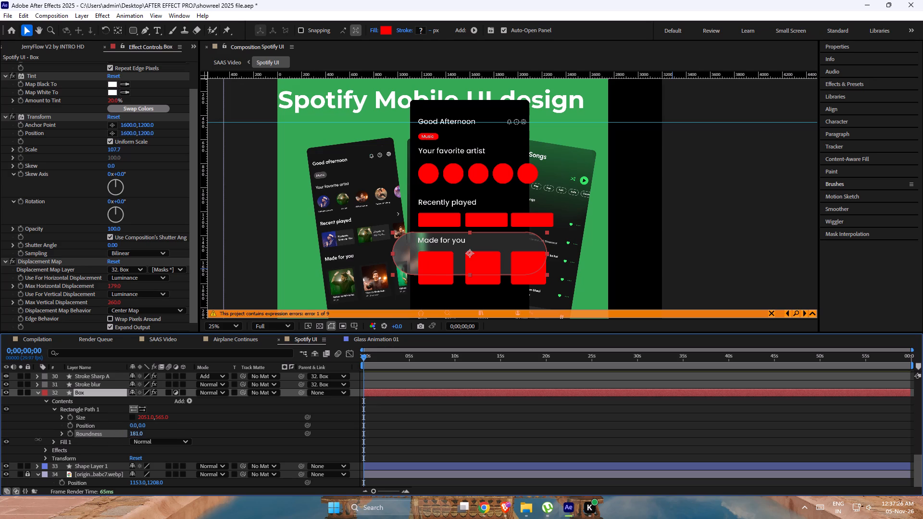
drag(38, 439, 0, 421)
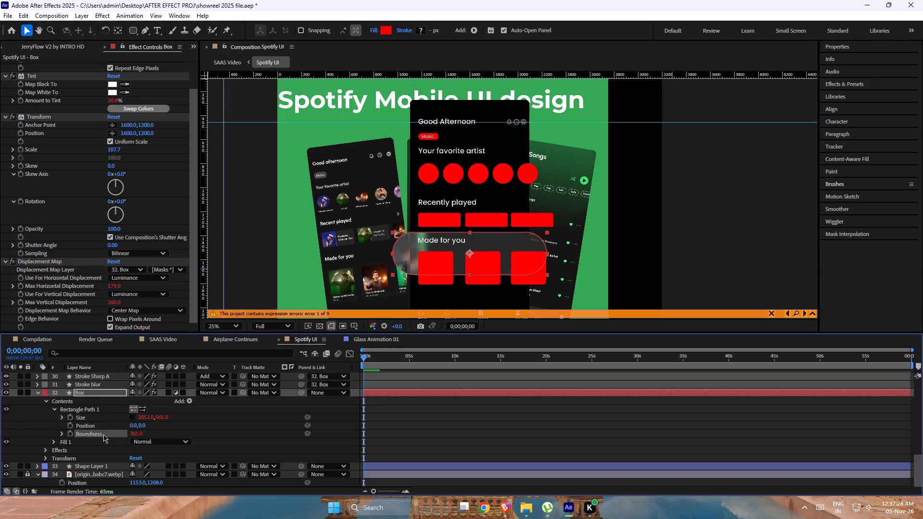
Inspect the expression that drives the Roundness of the Box's rectangle path, and collapse the Box layer.
click(61, 433)
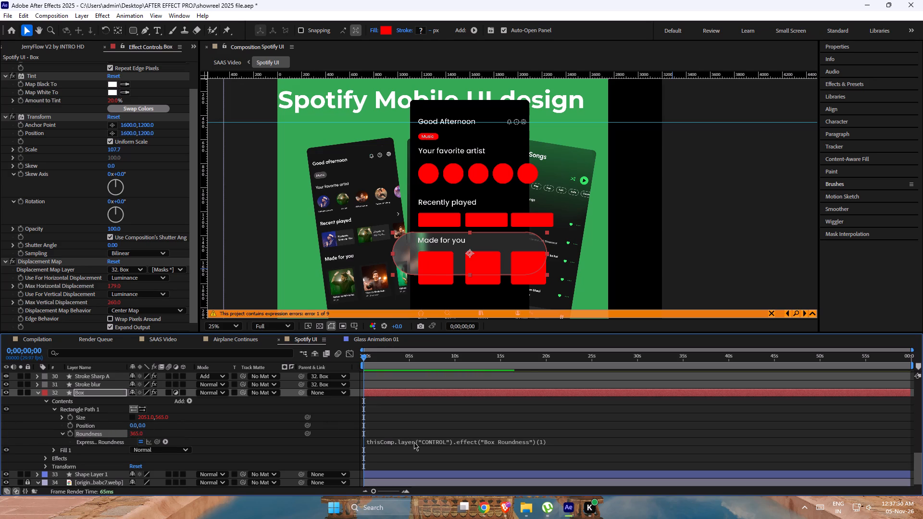
scroll(74, 399, up, 1)
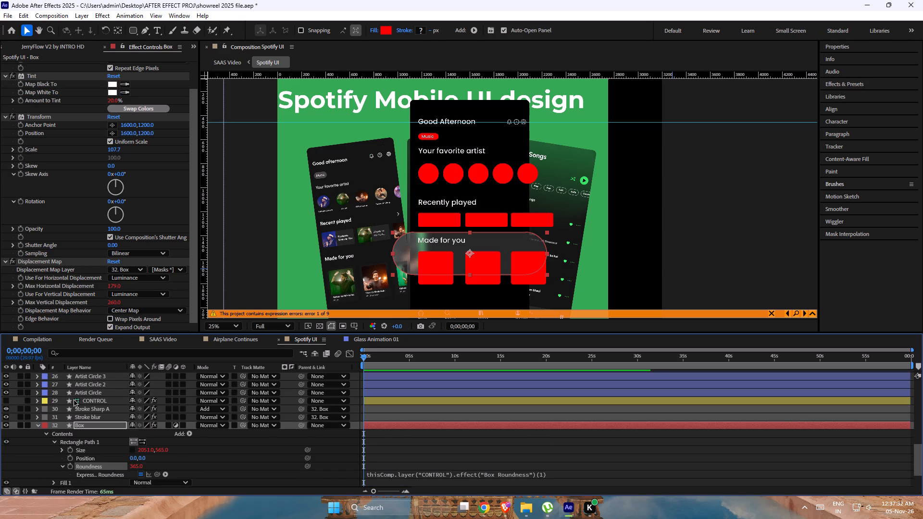
click(39, 425)
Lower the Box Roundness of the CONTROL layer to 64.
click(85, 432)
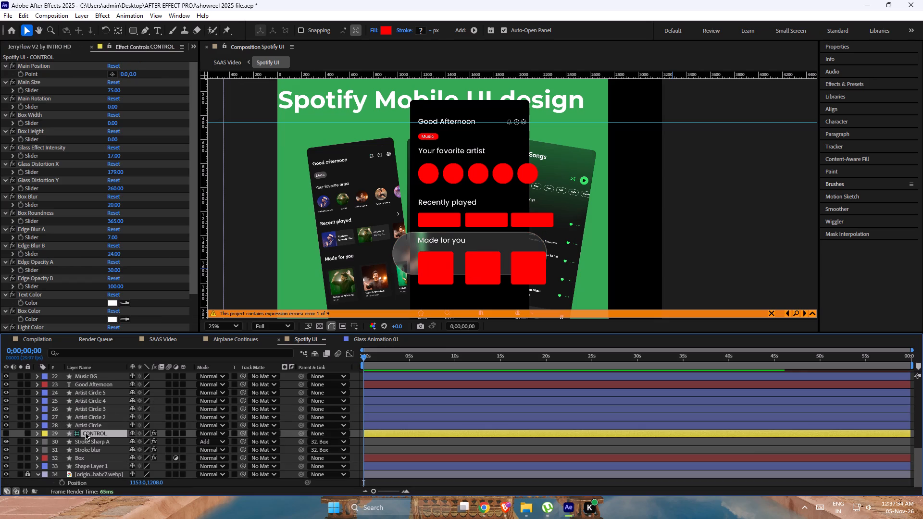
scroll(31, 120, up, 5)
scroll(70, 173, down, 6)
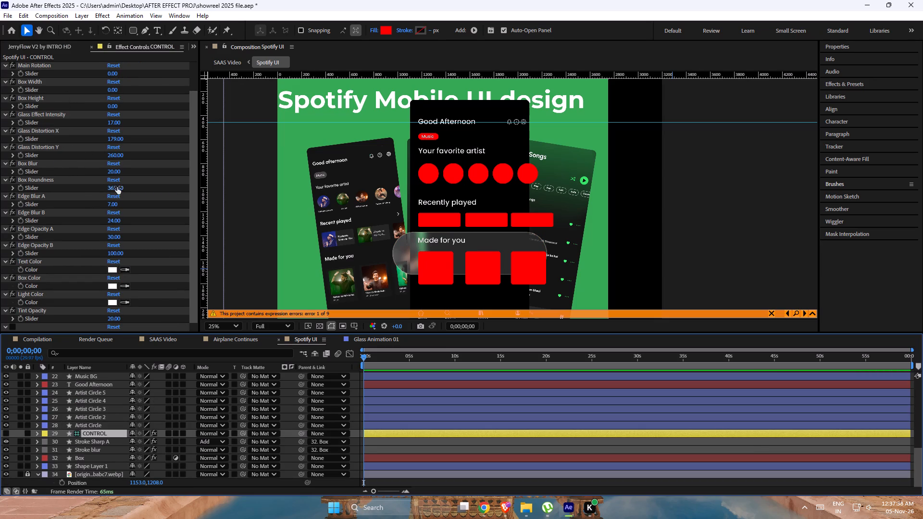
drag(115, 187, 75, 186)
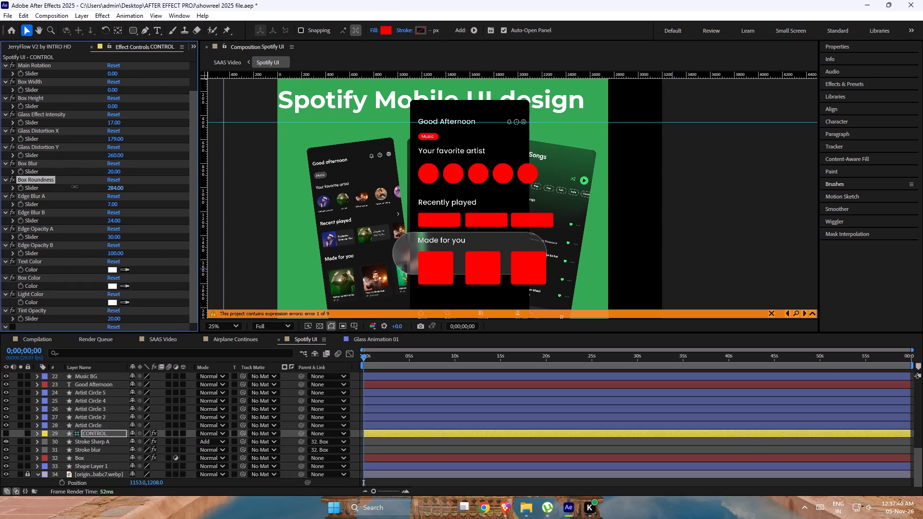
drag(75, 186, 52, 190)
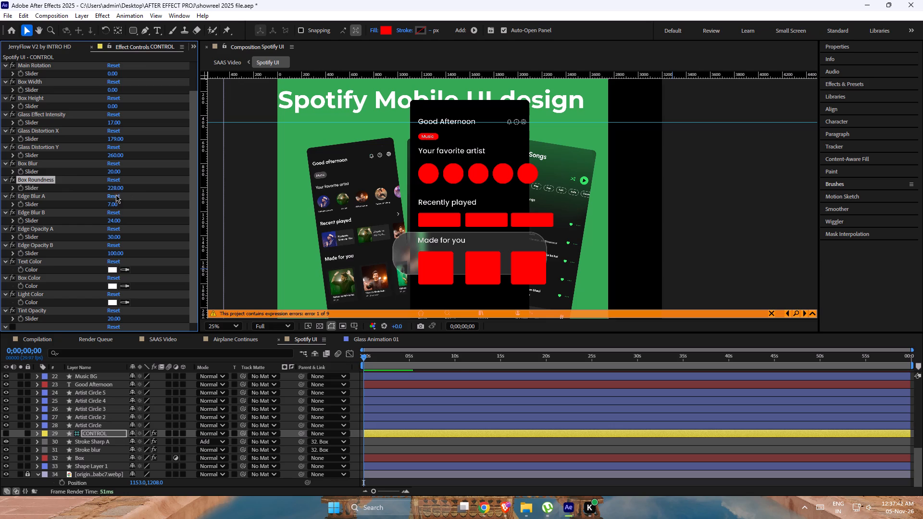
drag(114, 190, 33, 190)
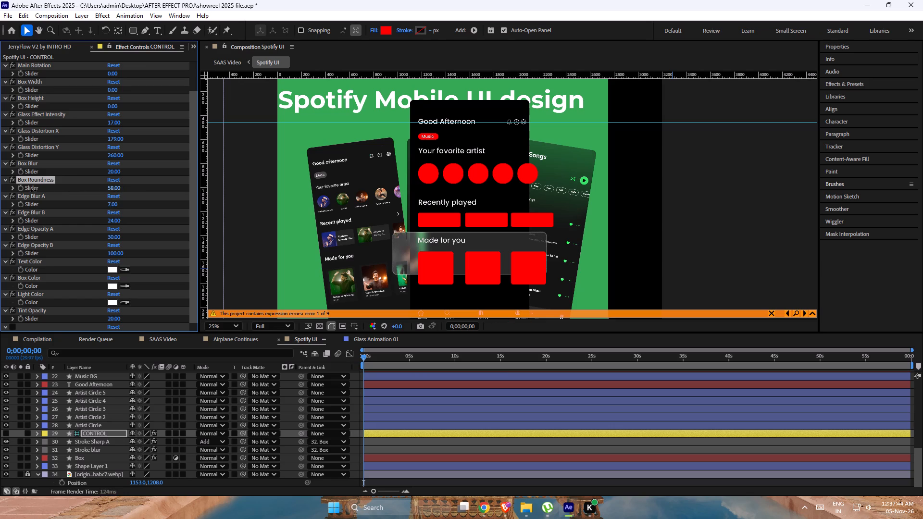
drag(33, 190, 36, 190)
Bring up the alignment options with Shape Layer 1 selected.
click(99, 468)
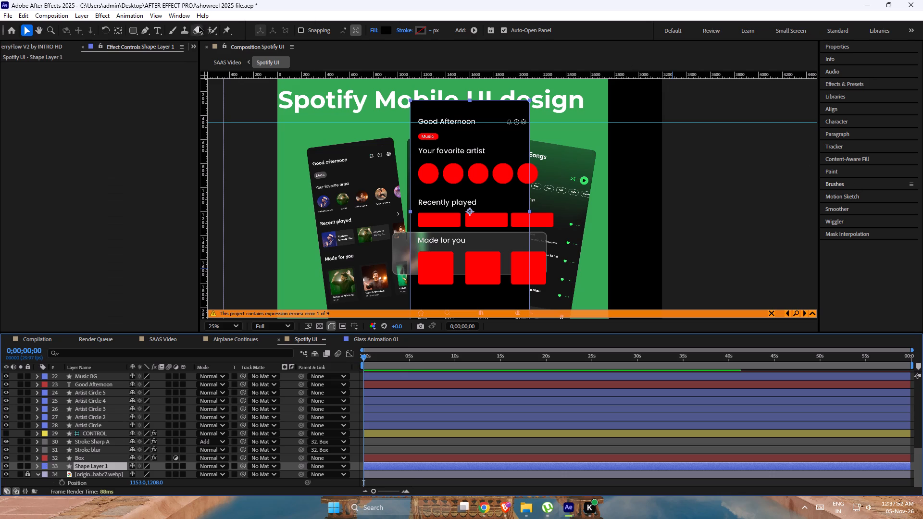
click(186, 14)
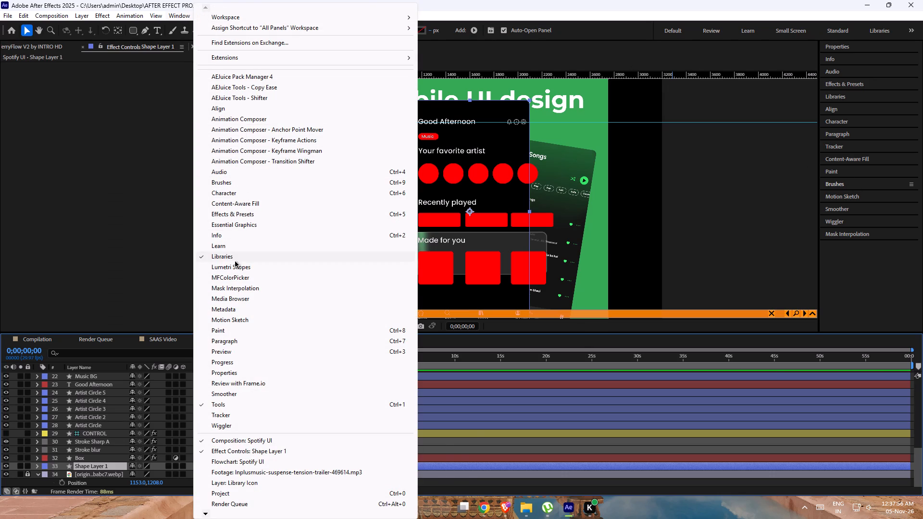
click(236, 111)
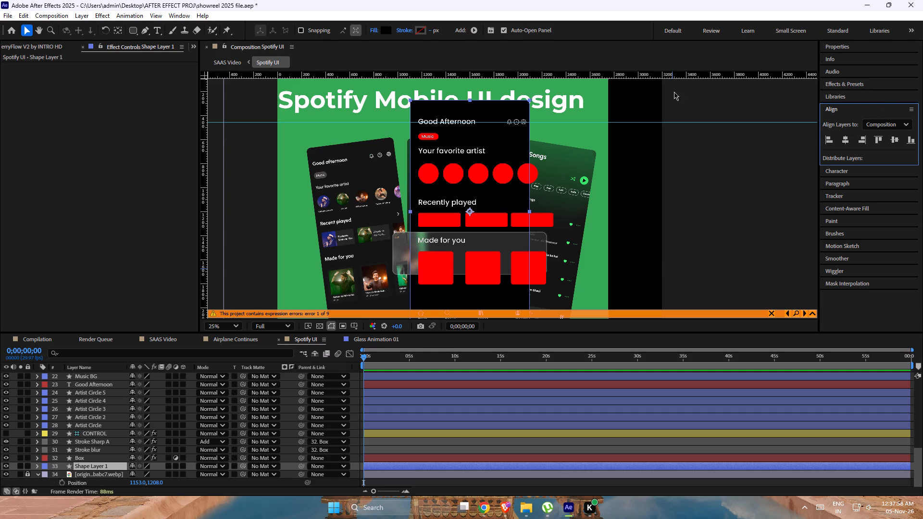
click(174, 12)
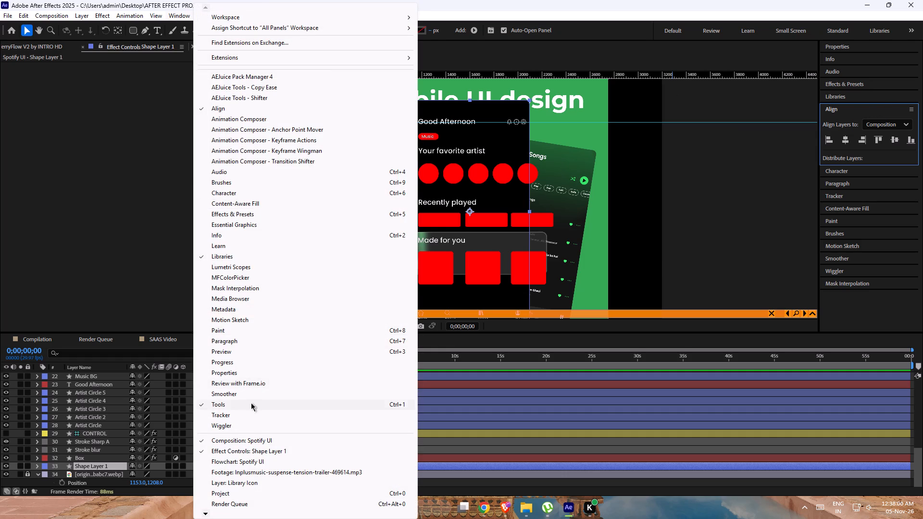
click(92, 465)
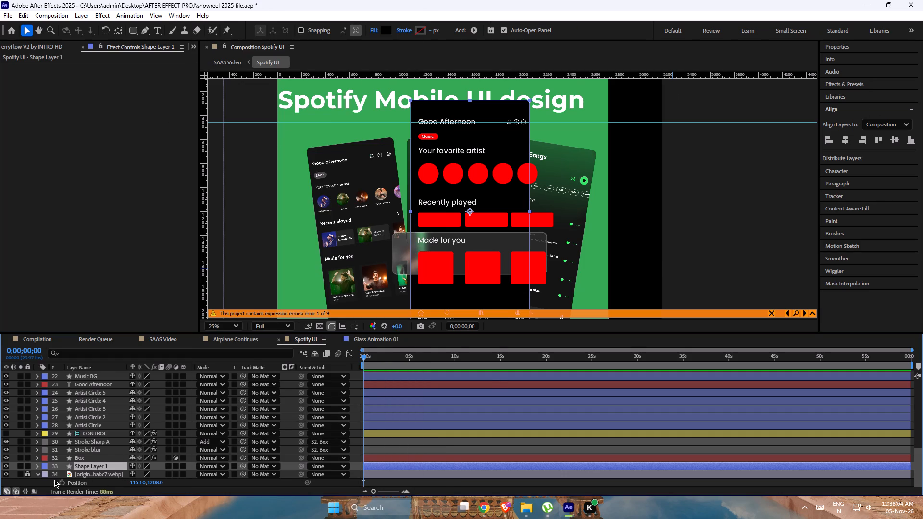
Expand the contents of Shape Layer 1 and check the Roundness of its Rectangle Path 1.
click(41, 466)
click(39, 466)
scroll(112, 417, down, 2)
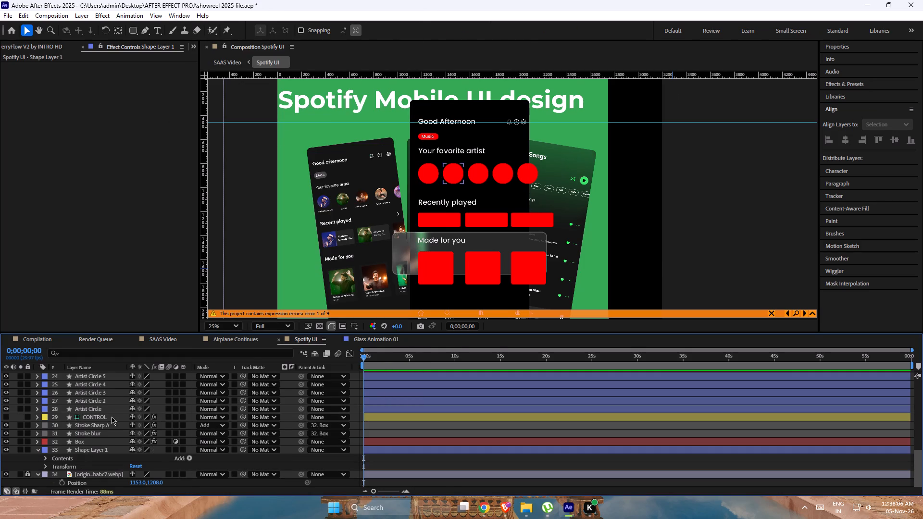
scroll(112, 417, down, 1)
click(44, 458)
scroll(99, 436, down, 1)
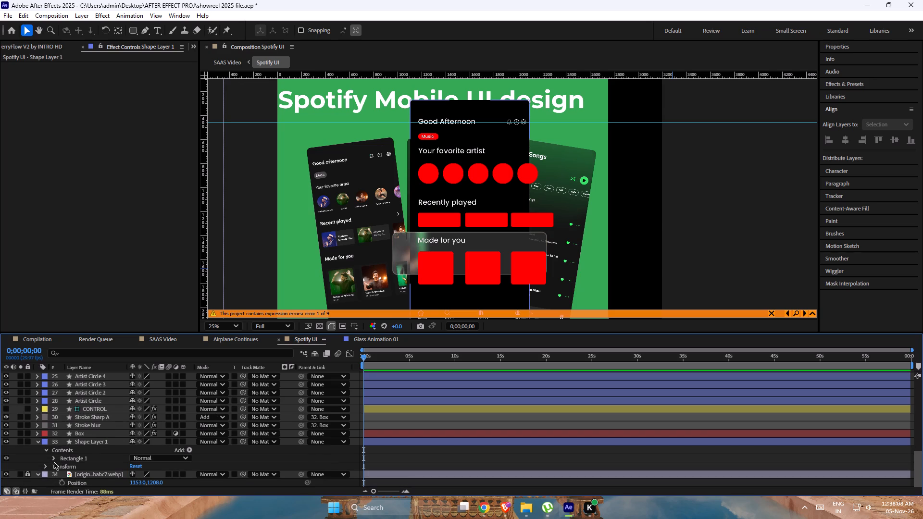
click(53, 459)
scroll(97, 470, down, 2)
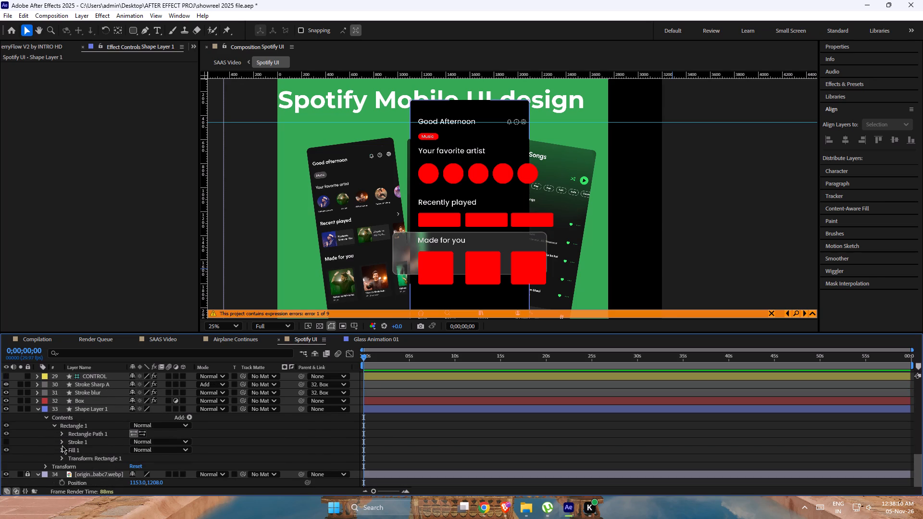
click(61, 453)
scroll(86, 462, down, 1)
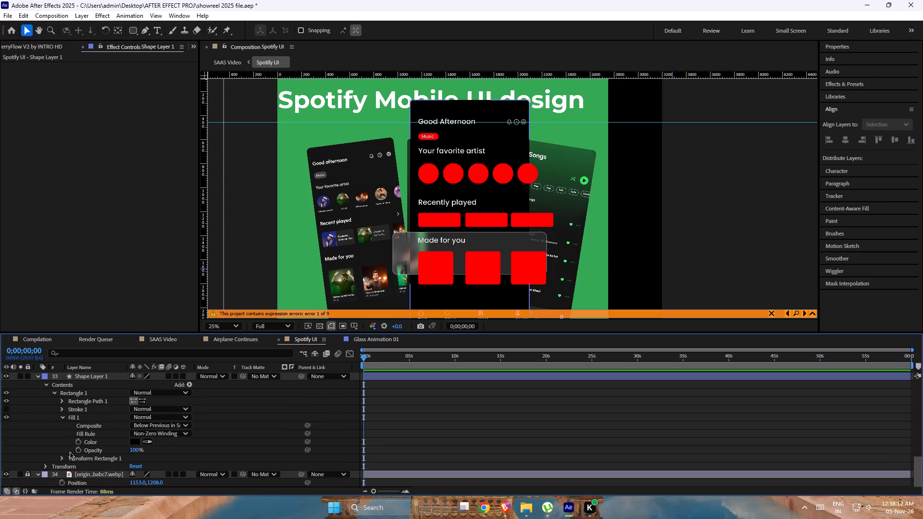
click(62, 416)
click(62, 432)
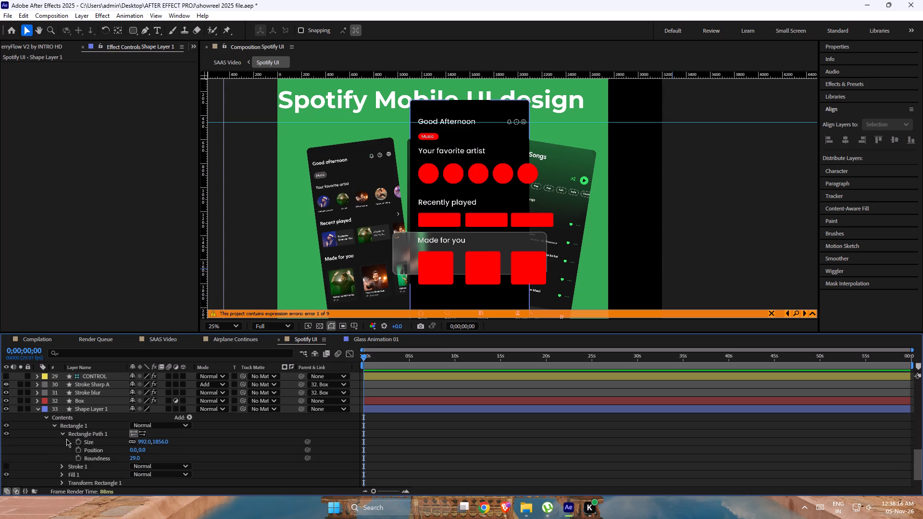
click(62, 434)
Set the Box Roundness of the CONTROL layer to 29.
click(80, 376)
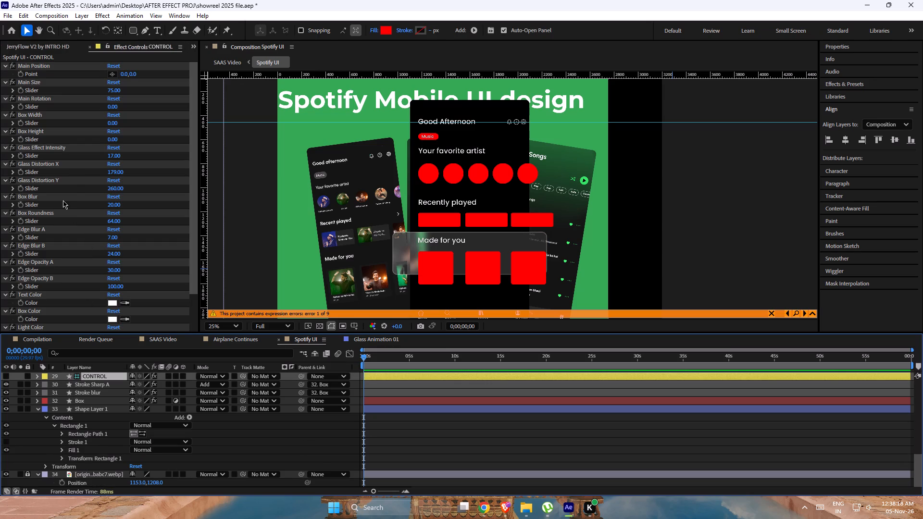
click(112, 220)
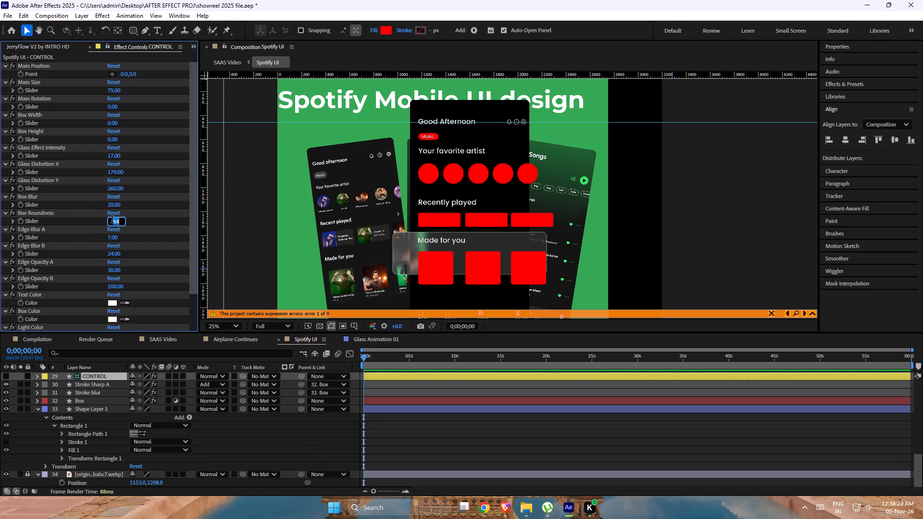
key(2)
key(9)
key(Return)
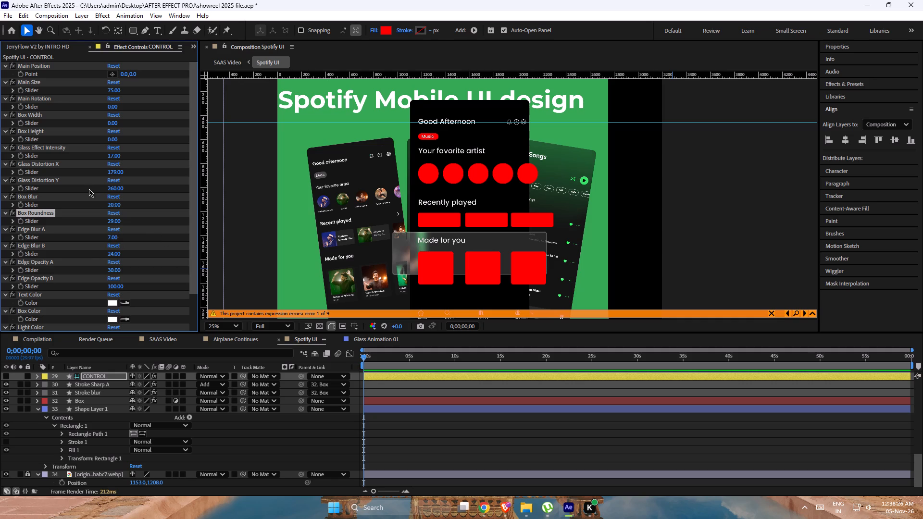
Raise the CONTROL layer's Glass Effect Intensity to 110 and its Box Height to 179.
scroll(78, 183, up, 3)
drag(111, 157, 241, 164)
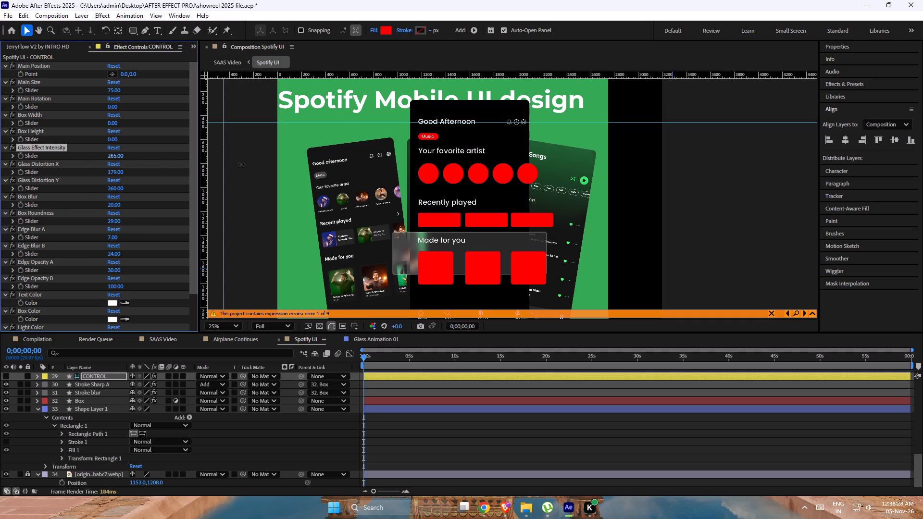
drag(241, 164, 163, 165)
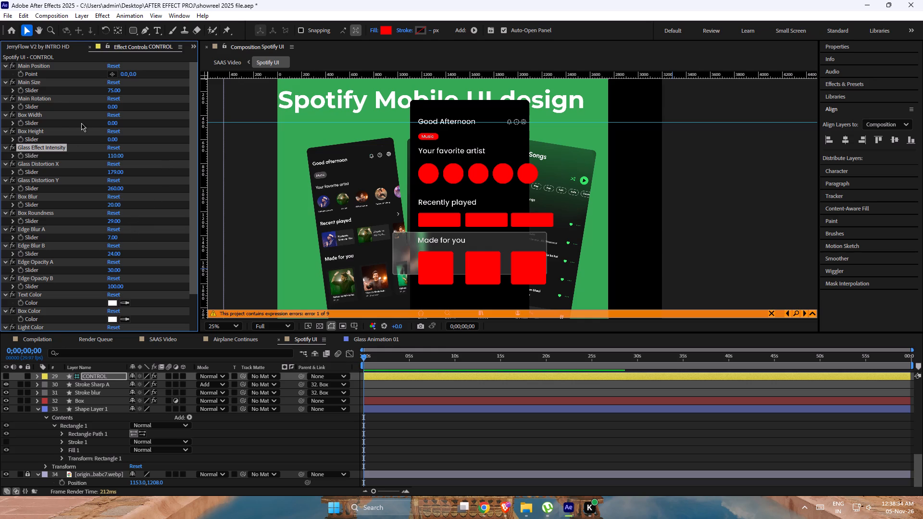
drag(113, 141, 206, 148)
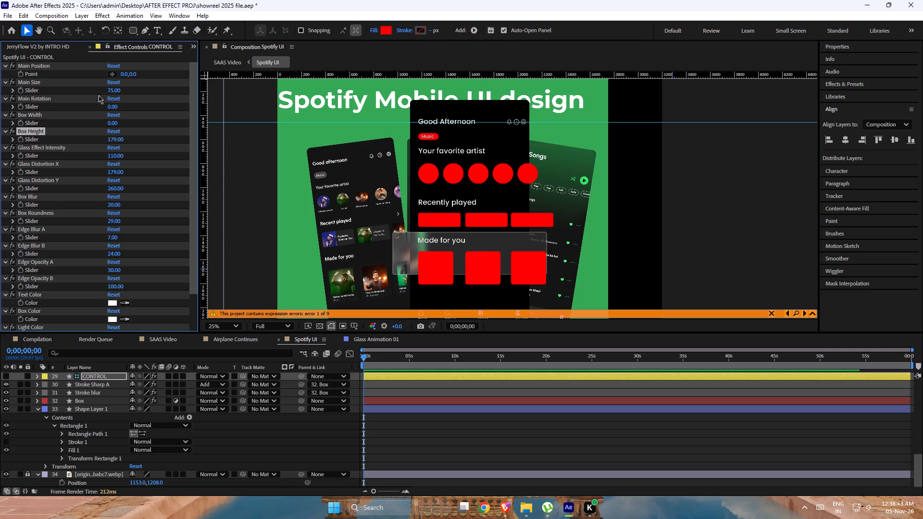
Raise the Main Size of the CONTROL layer to 396.
drag(116, 93, 163, 96)
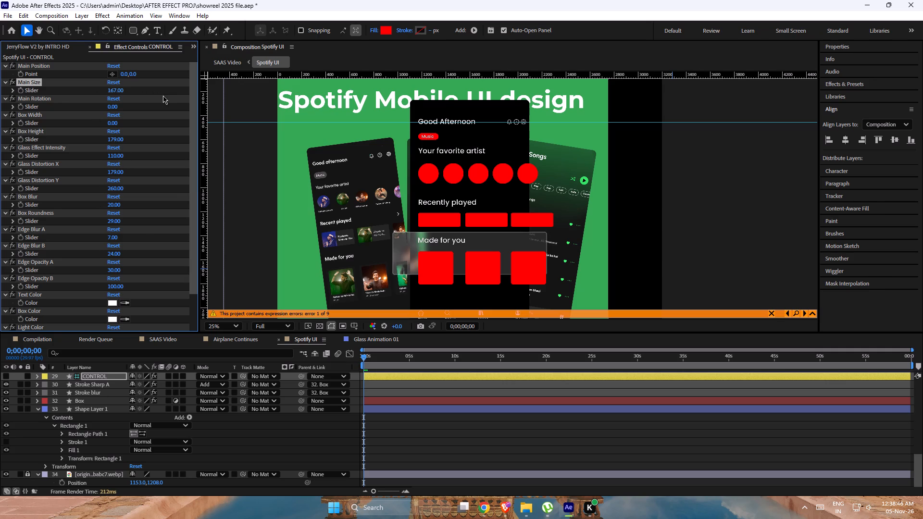
scroll(15, 219, down, 6)
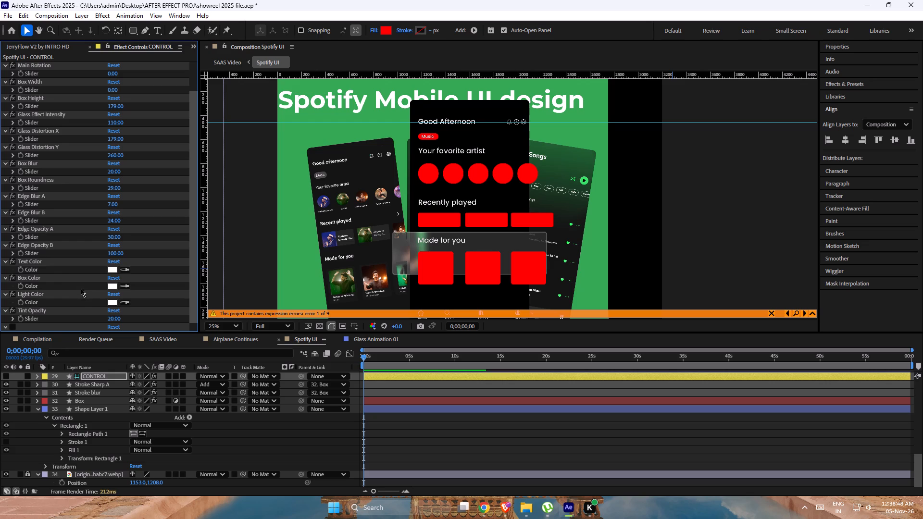
scroll(85, 303, up, 5)
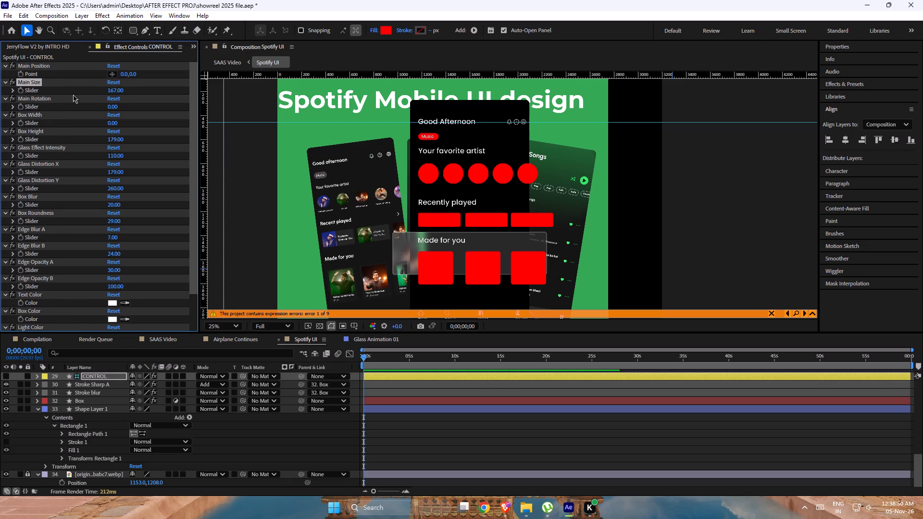
click(65, 94)
drag(117, 92, 172, 97)
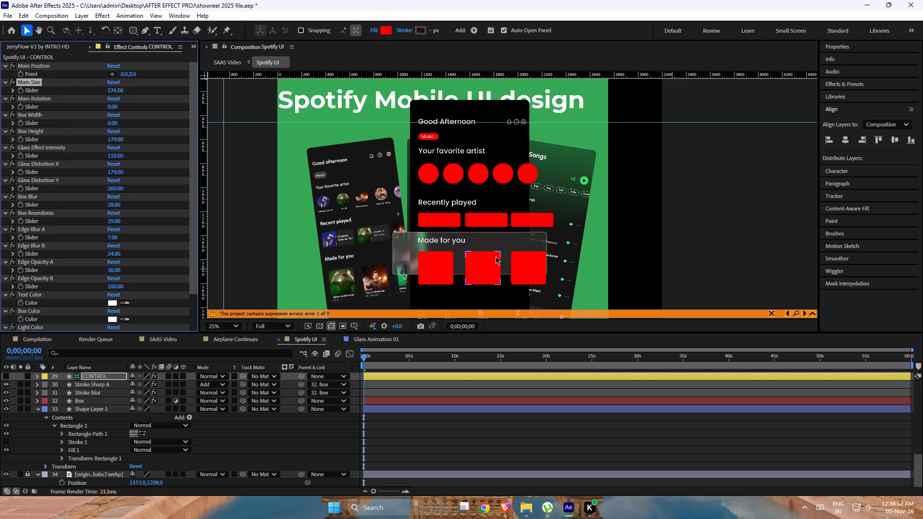
click(503, 245)
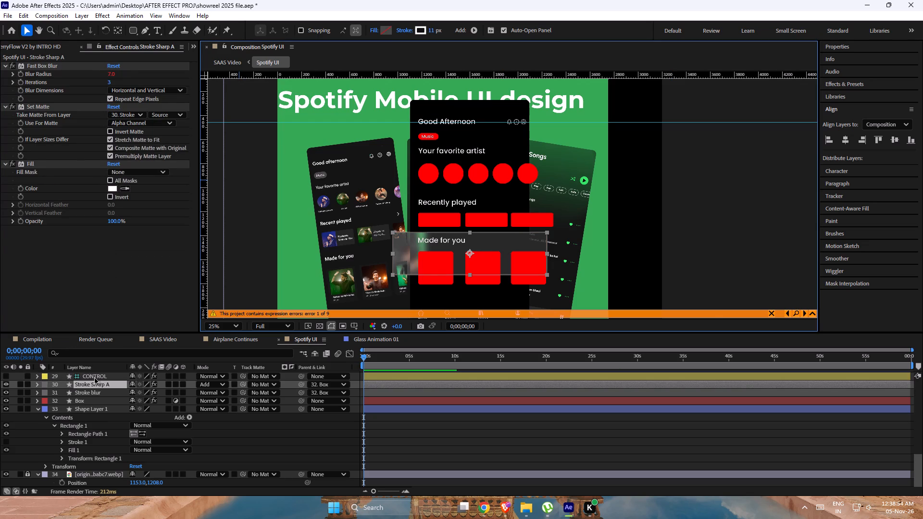
click(94, 377)
scroll(65, 129, down, 5)
scroll(86, 265, up, 3)
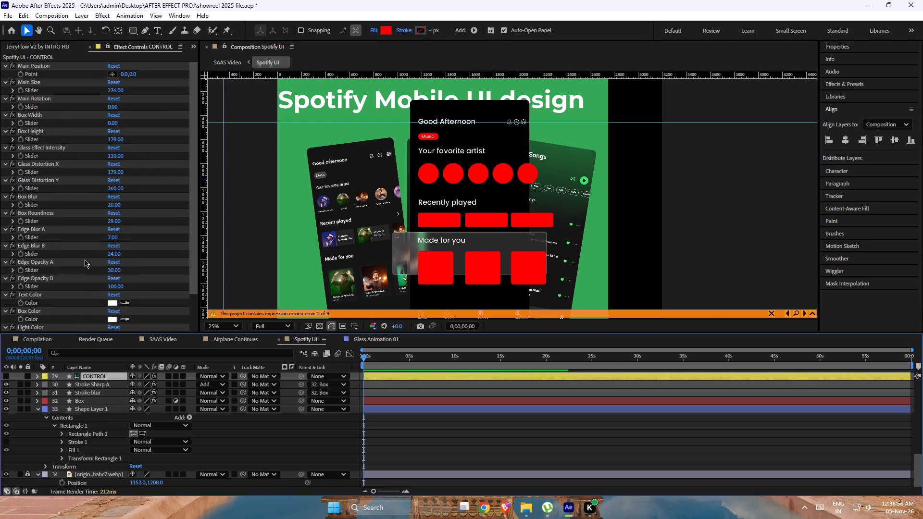
scroll(85, 259, up, 2)
drag(114, 92, 174, 93)
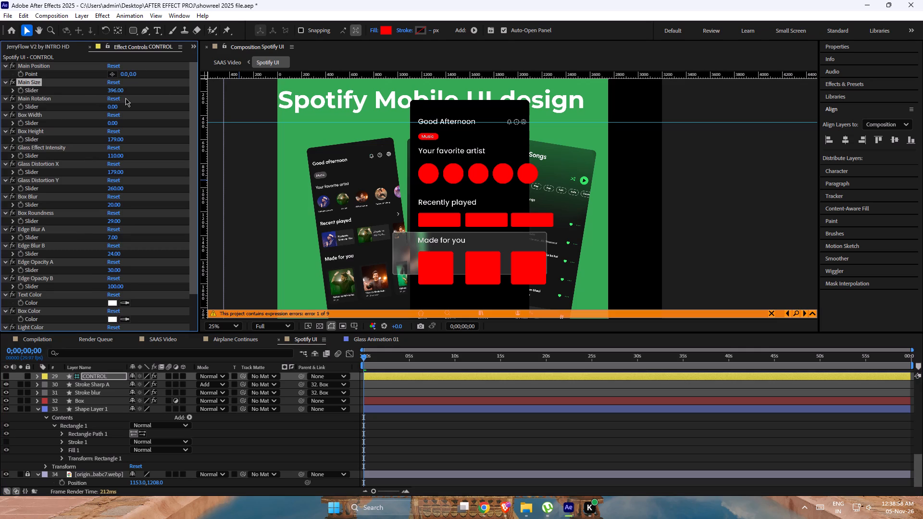
Unlink the Scale dimensions of the Stroke Sharp A layer and stretch it vertically to 329%, keeping the width at 100%.
click(506, 248)
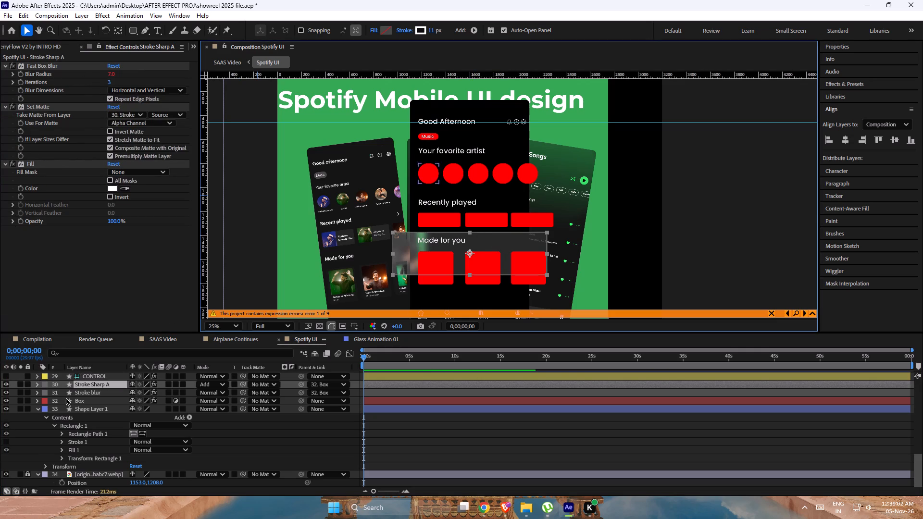
key(s)
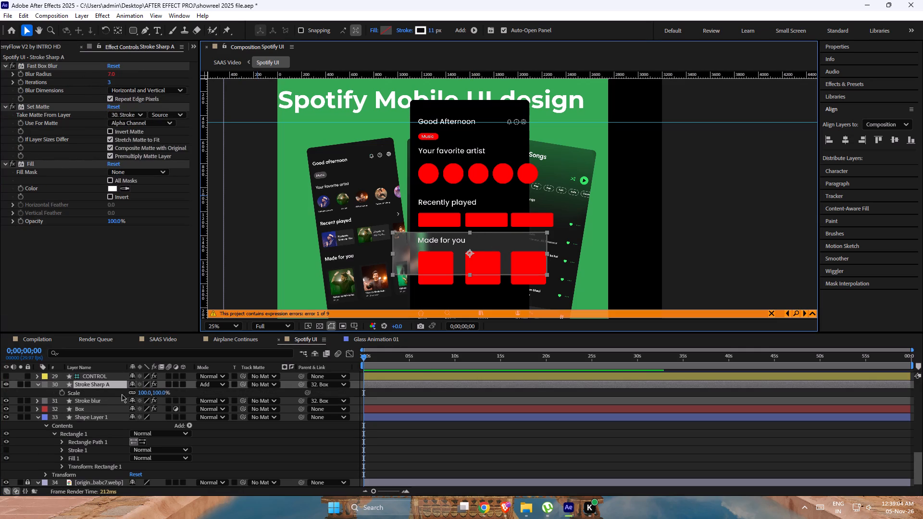
click(130, 394)
drag(160, 395, 147, 393)
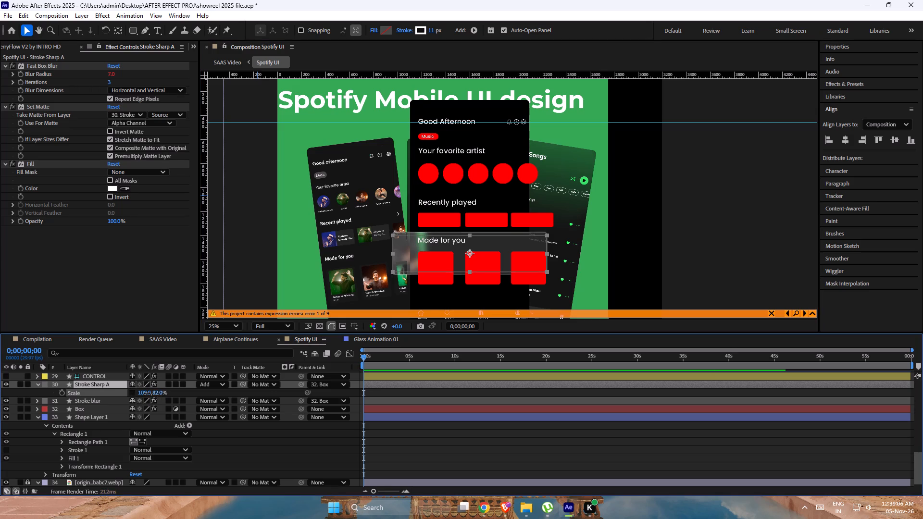
drag(147, 393, 275, 400)
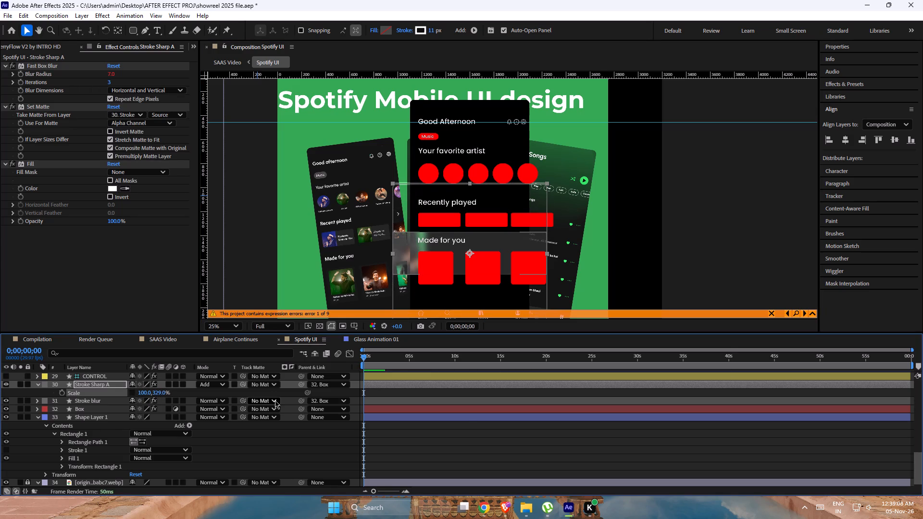
Undo the Stroke Sharp A layer's vertical stretch and Scale unlinking, along with the last Main Size change on the CONTROL layer.
key(ctrl+z)
key(ctrl+z)
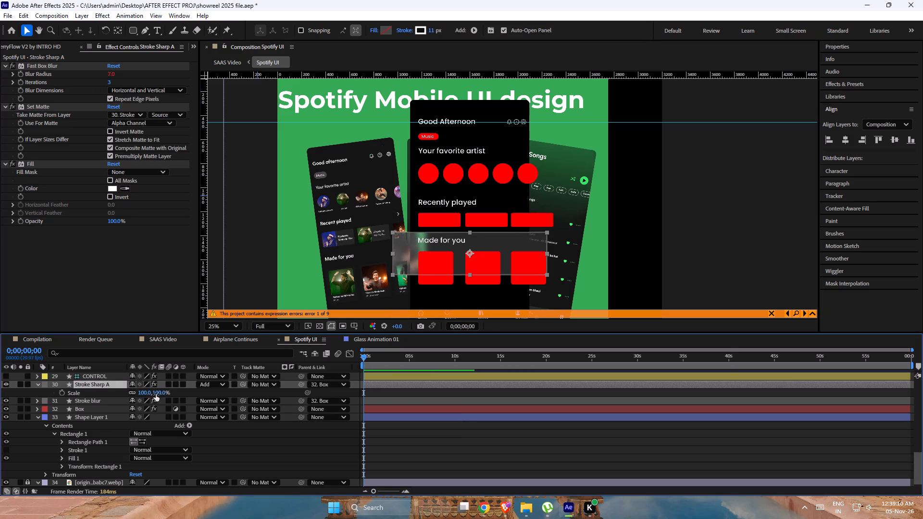
key(ctrl+z)
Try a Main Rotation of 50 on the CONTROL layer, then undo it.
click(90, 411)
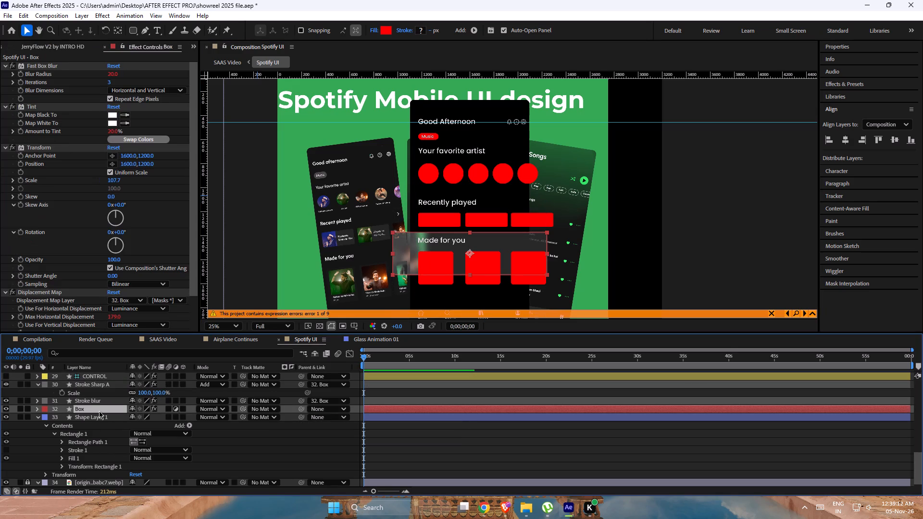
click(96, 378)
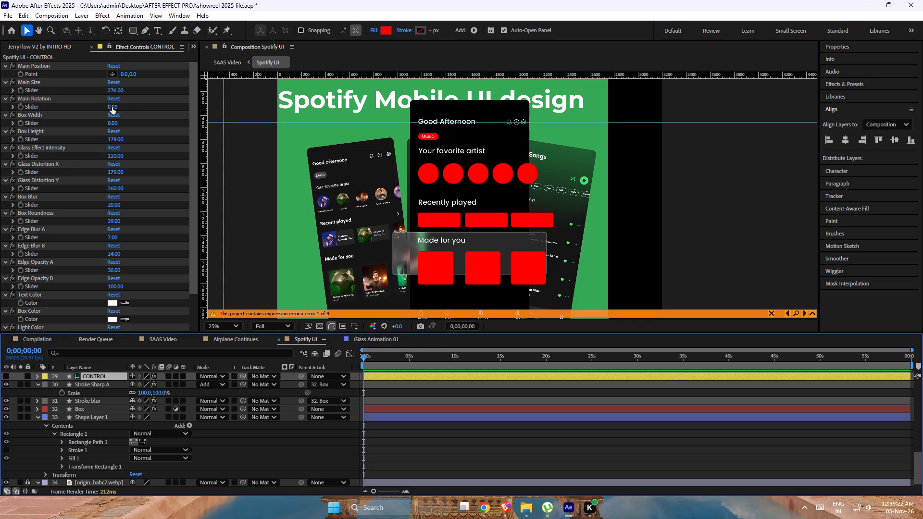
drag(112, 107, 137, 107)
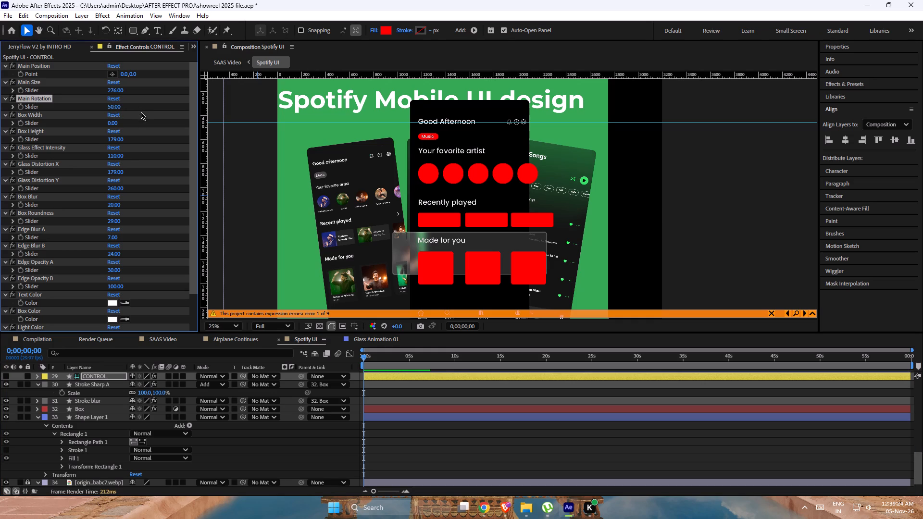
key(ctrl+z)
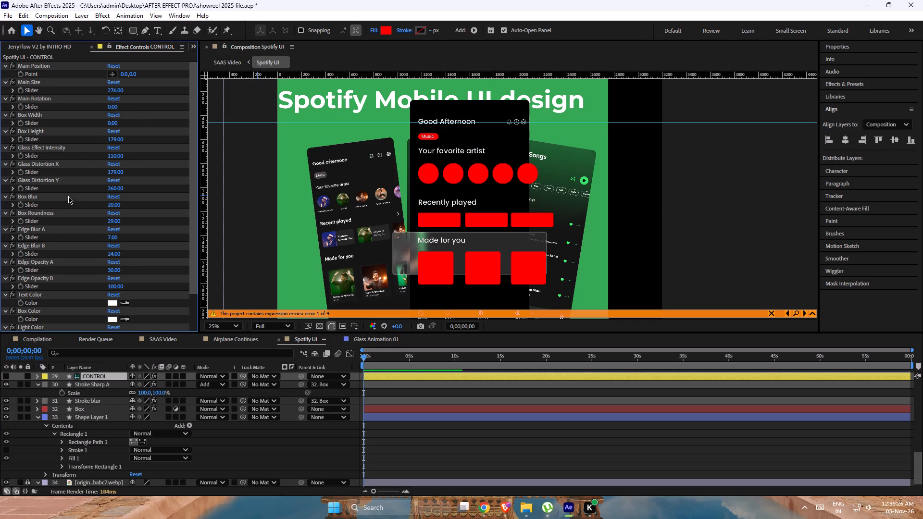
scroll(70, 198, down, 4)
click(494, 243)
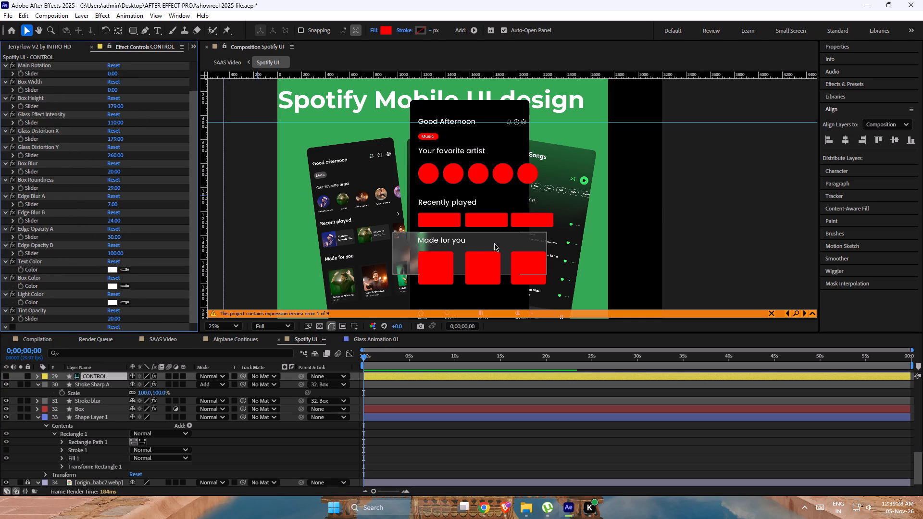